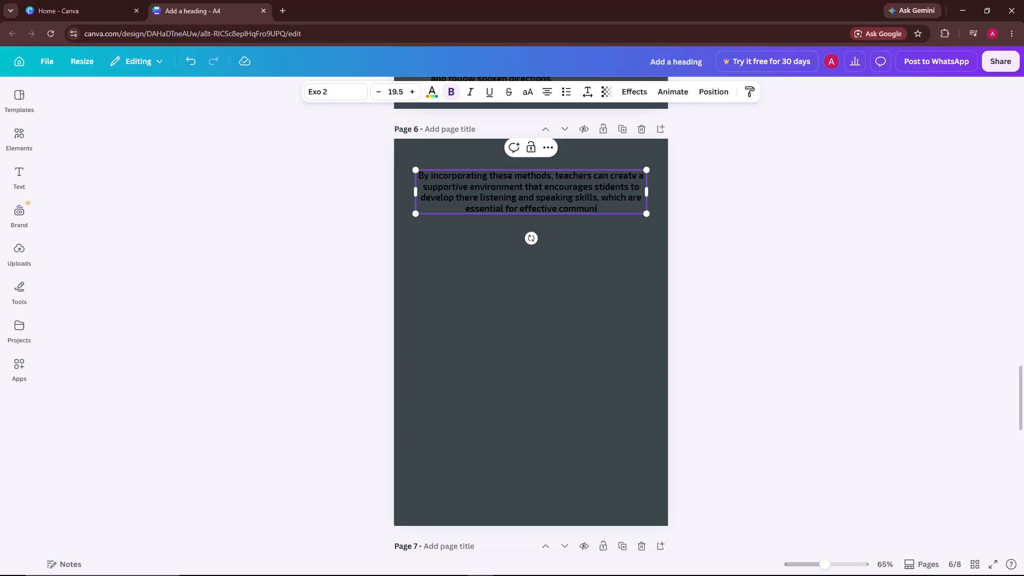
# Complete the page 6 paragraph so its last sentence ends with "effective communication in English.".
pyautogui.write('cation')
pyautogui.press('space')
pyautogui.write('in')
pyautogui.press('space')
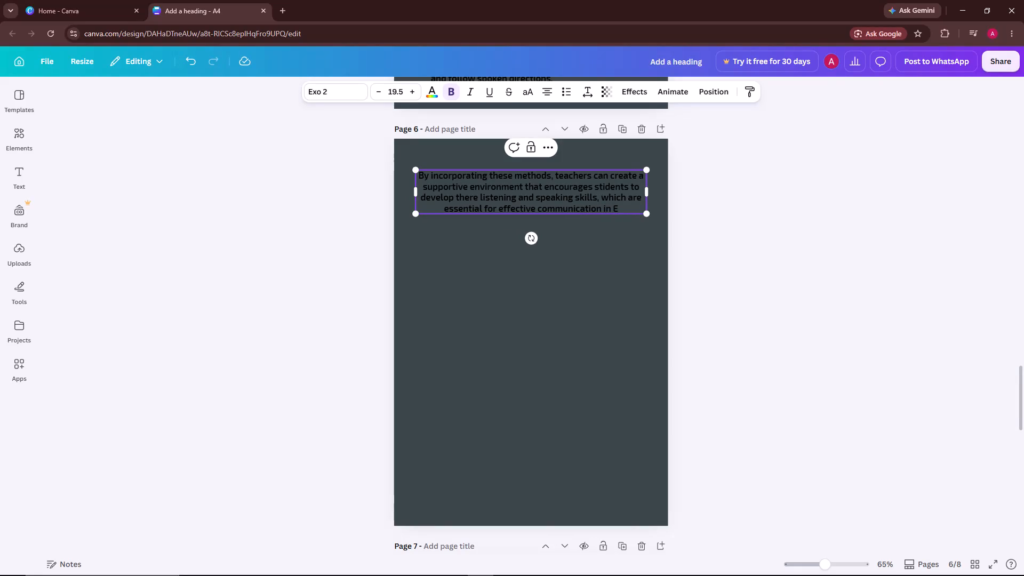
pyautogui.write('nglish')
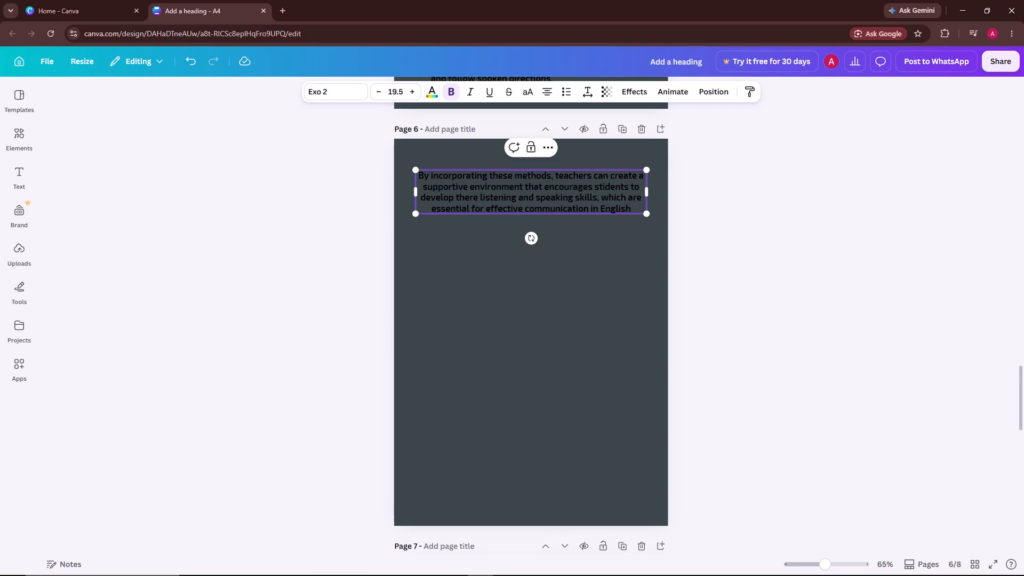
pyautogui.press('.')
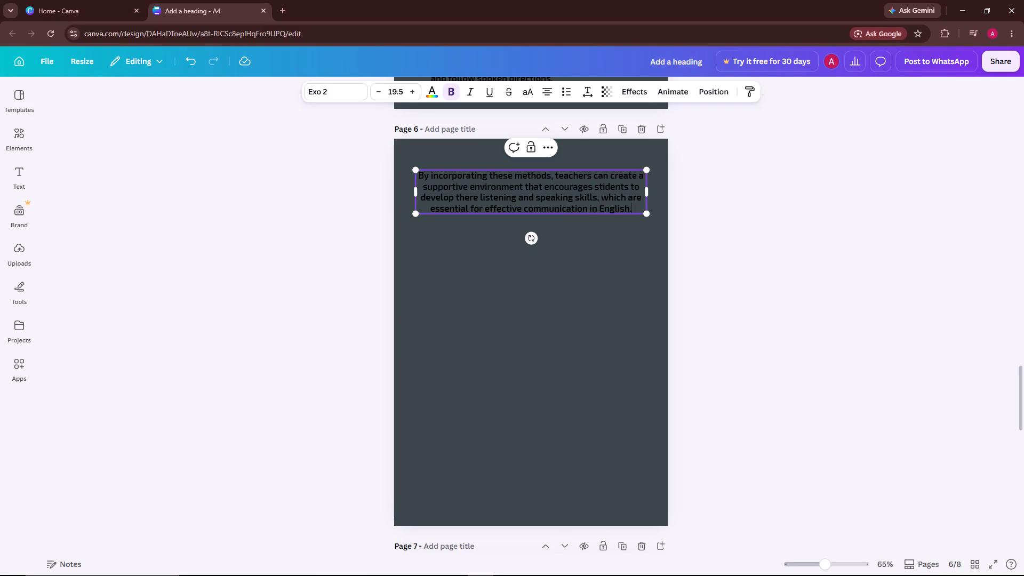
pyautogui.press('space')
pyautogui.press('space')
pyautogui.press('space')
pyautogui.press('space')
pyautogui.press('space')
pyautogui.press('space')
pyautogui.press('space')
pyautogui.press('space')
pyautogui.press('space')
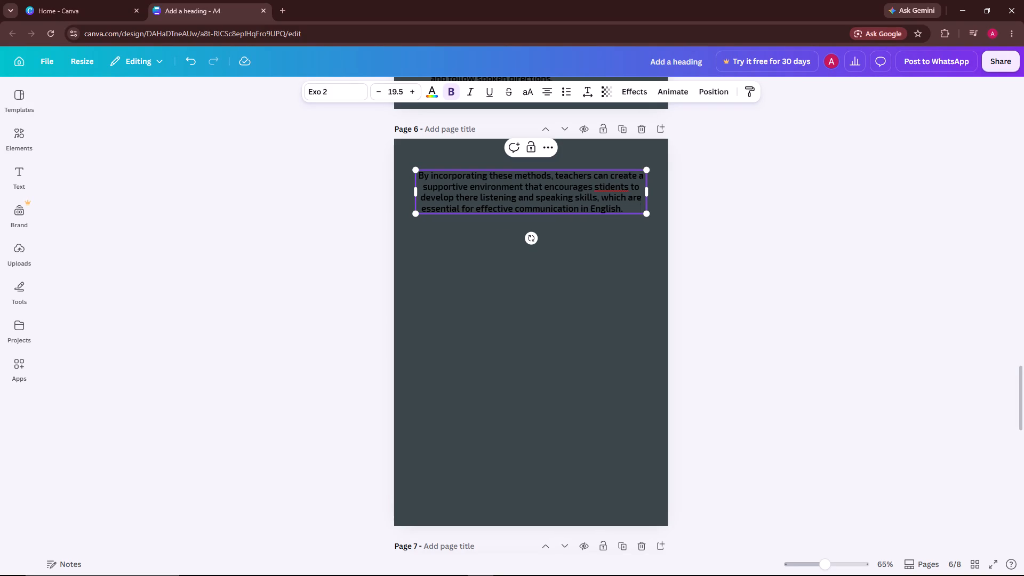
# Correct the misspelled word "stidents" to "students" in the page 6 paragraph.
pyautogui.click(607, 186)
pyautogui.press('BackSpace')
pyautogui.press('u')
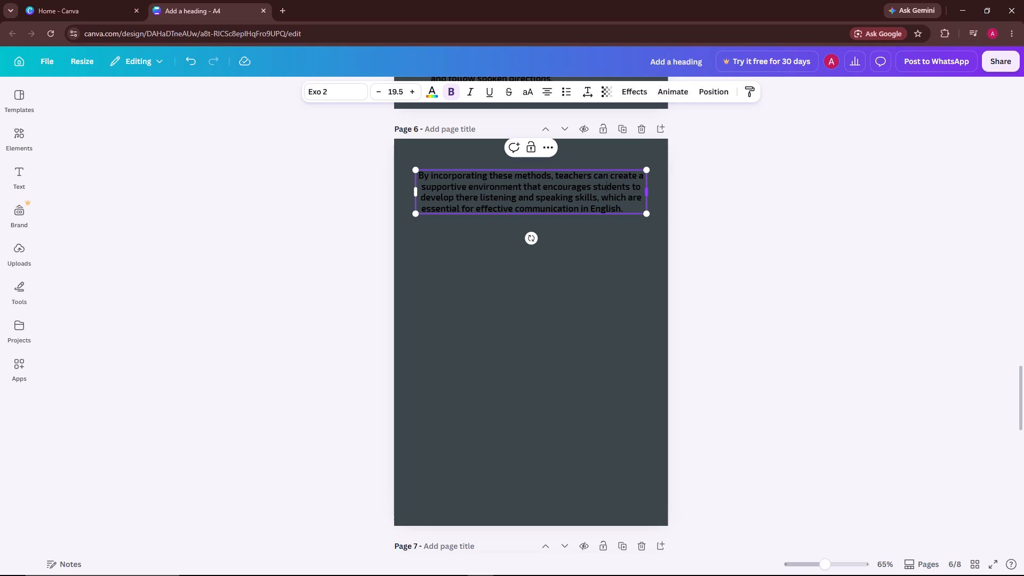
pyautogui.click(630, 204)
pyautogui.click(590, 246)
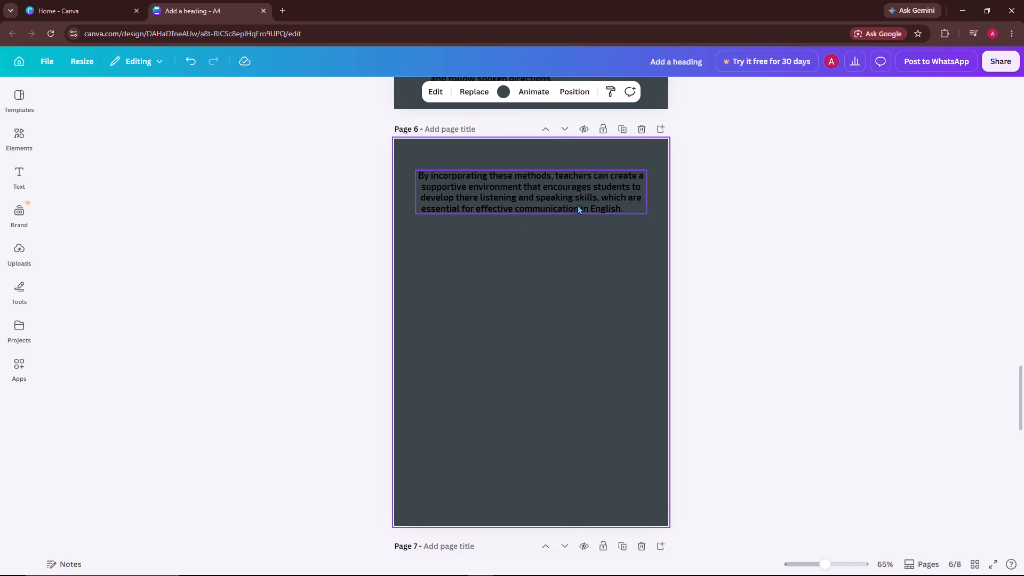
# Add "END" a few blank lines below the paragraph in the page 6 text box.
pyautogui.click(628, 212)
pyautogui.click(628, 208)
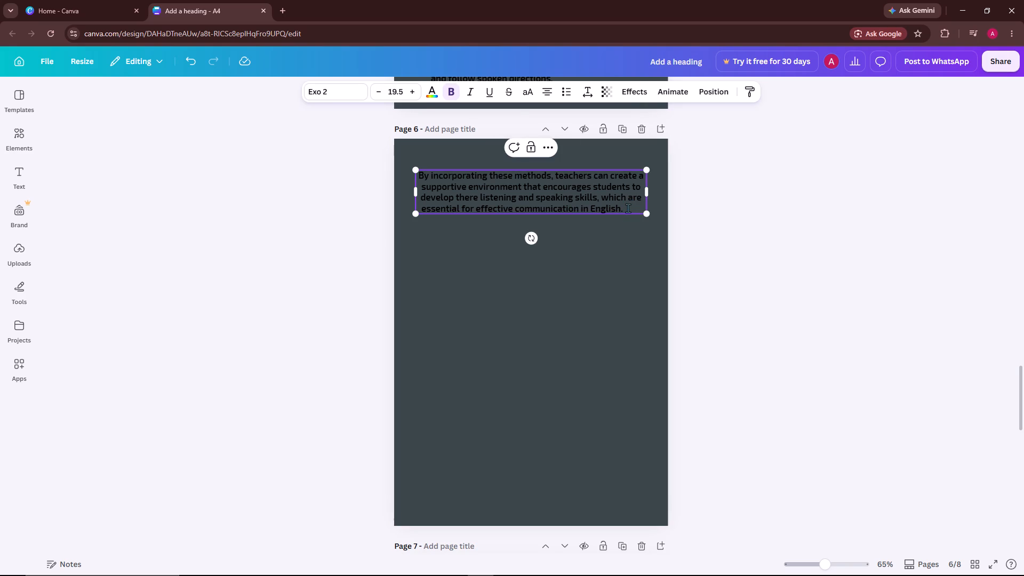
pyautogui.press('Return')
pyautogui.press('Return')
pyautogui.press('Return')
pyautogui.press('Return')
pyautogui.press('Return')
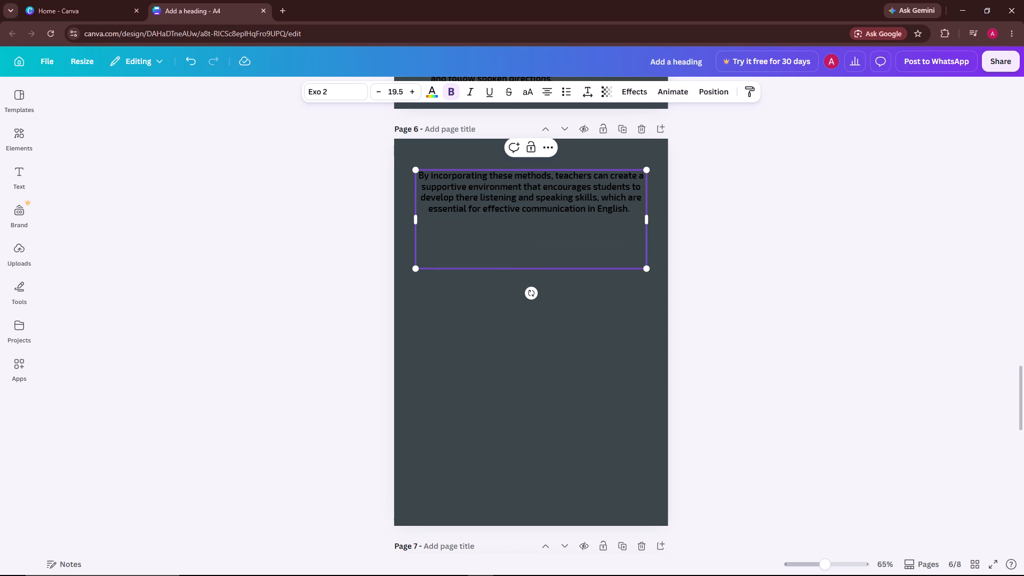
pyautogui.write('EN')
pyautogui.press('d')
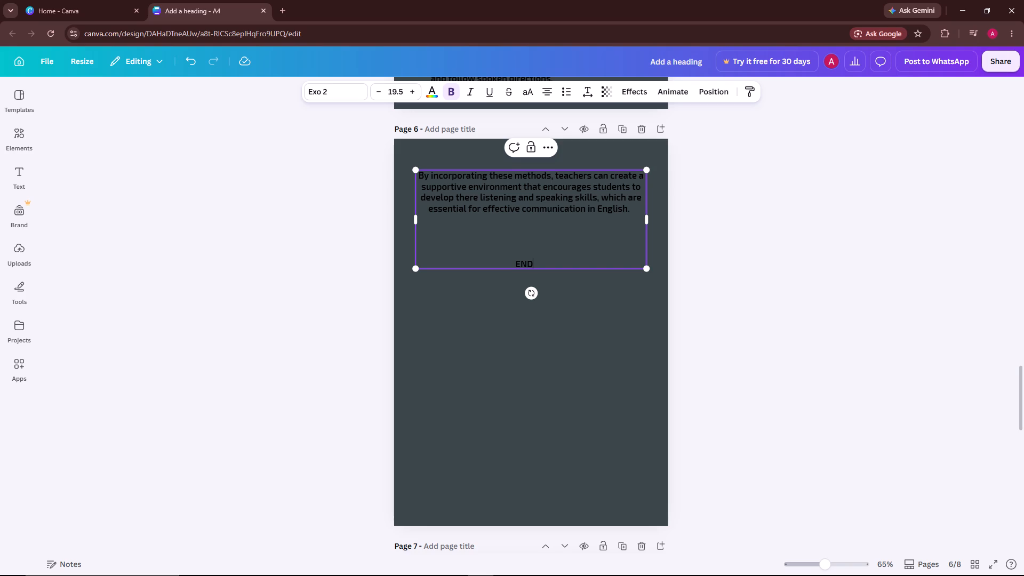
pyautogui.click(642, 313)
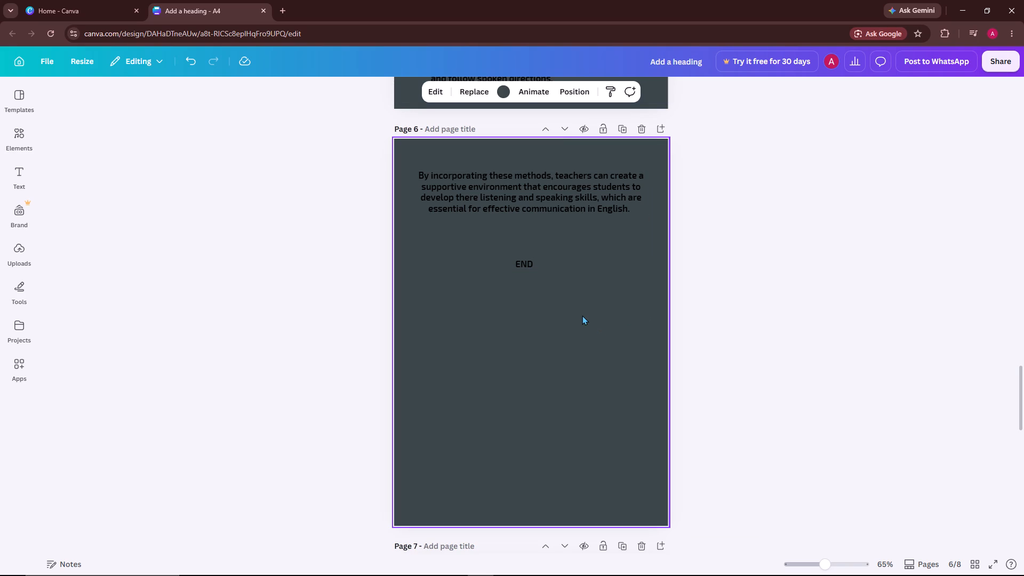
# Review all pages of the document, from the cover to the final page.
pyautogui.scroll(11, 598, 310)
pyautogui.click(807, 297)
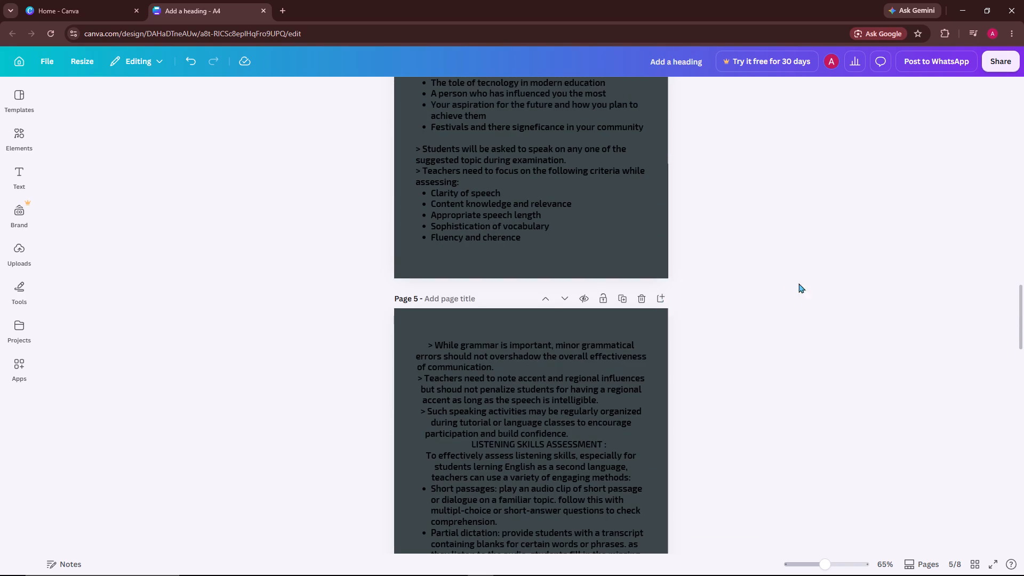
pyautogui.scroll(19, 790, 280)
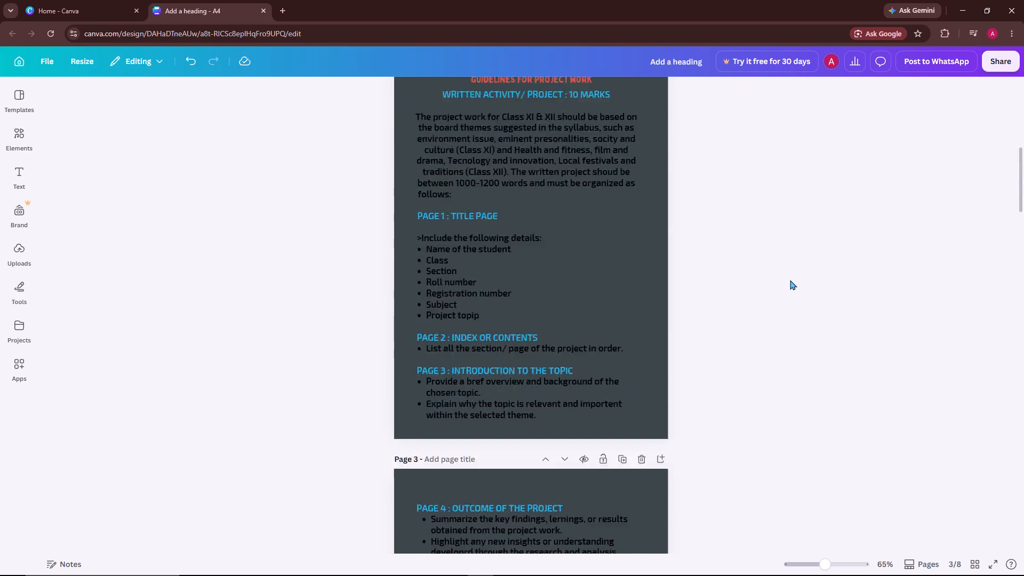
pyautogui.scroll(14, 790, 280)
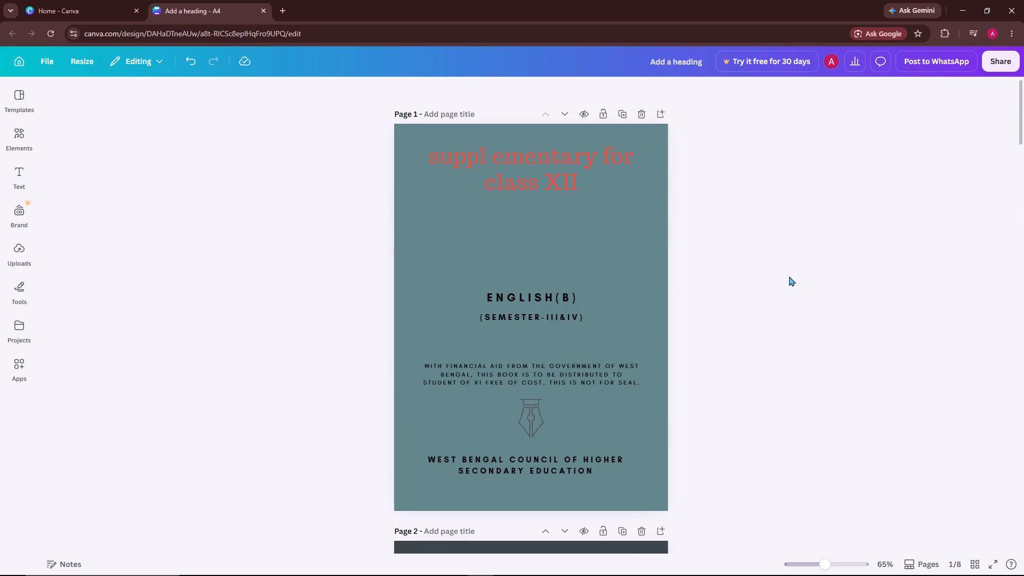
pyautogui.scroll(-12, 789, 276)
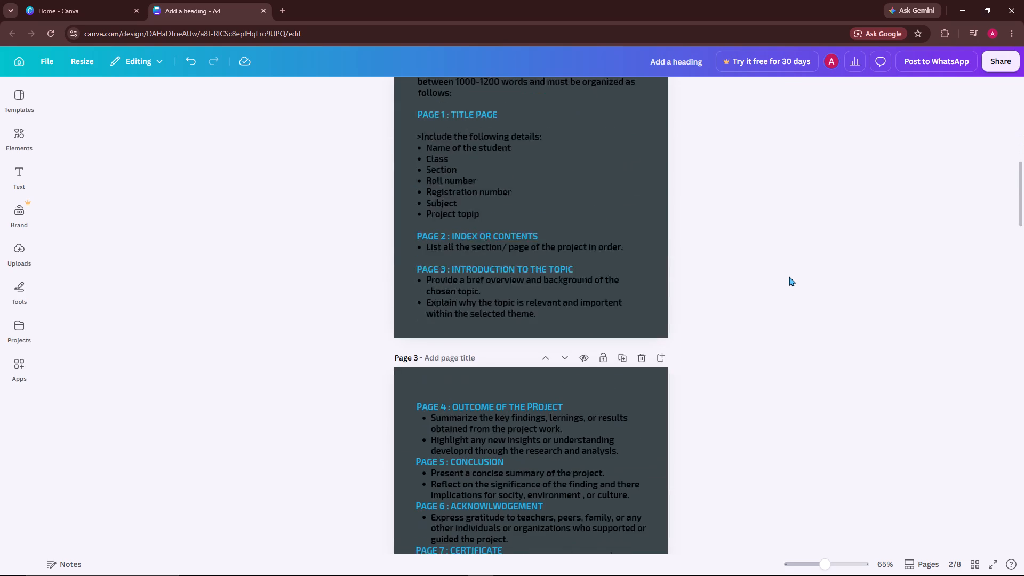
pyautogui.scroll(-9, 789, 276)
pyautogui.scroll(-16, 789, 275)
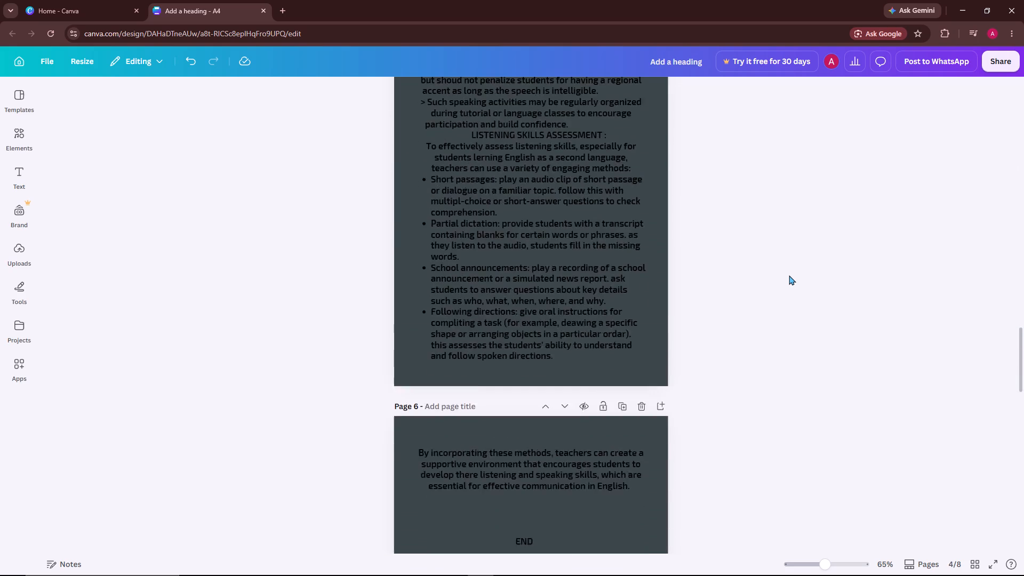
pyautogui.scroll(-14, 789, 275)
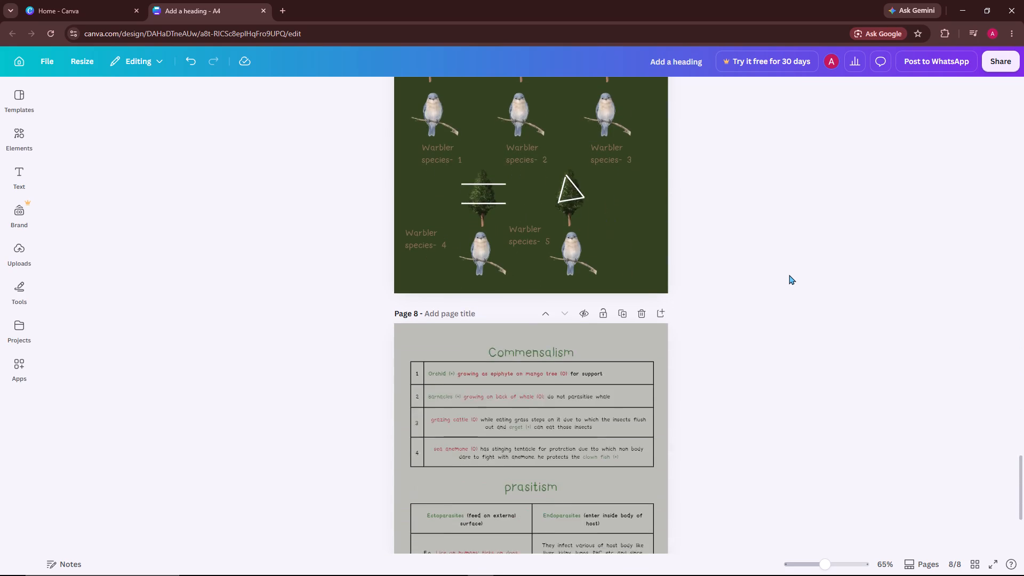
pyautogui.scroll(-3, 789, 275)
pyautogui.scroll(20, 789, 275)
pyautogui.scroll(1, 789, 275)
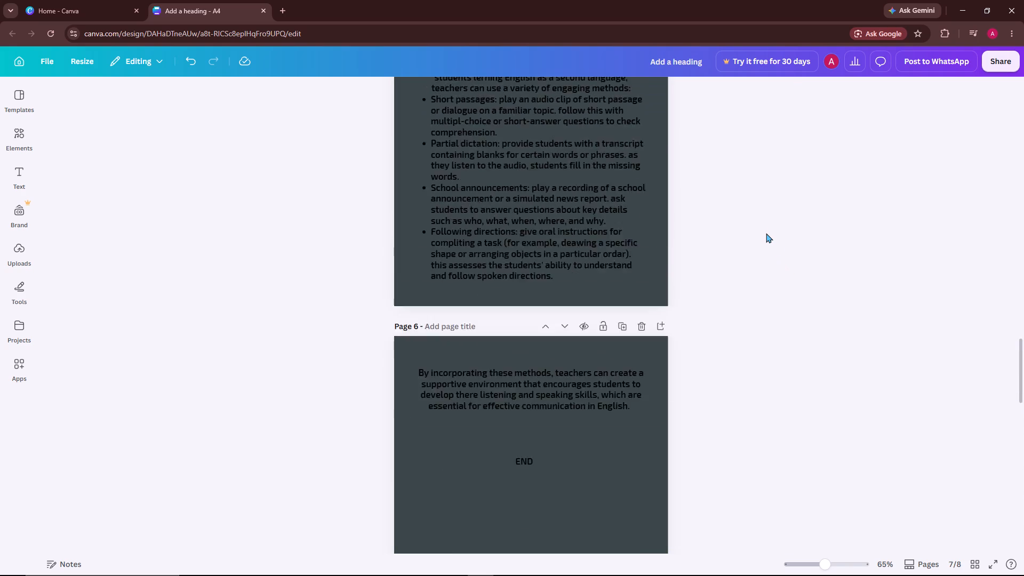
pyautogui.scroll(20, 766, 233)
pyautogui.scroll(20, 766, 233)
pyautogui.scroll(2, 766, 233)
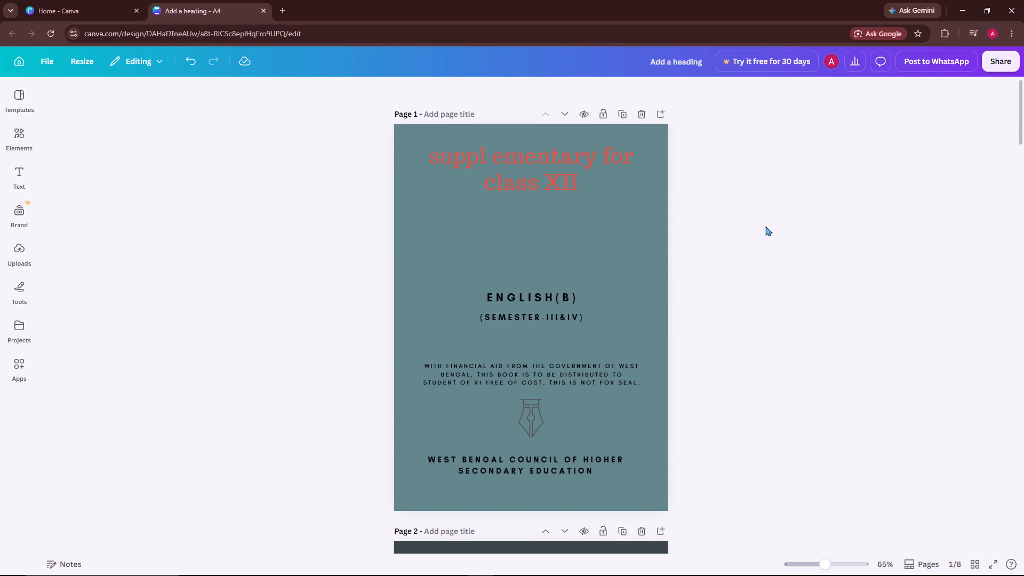
pyautogui.scroll(2, 765, 226)
# Return to the home page and create a new blank A4 portrait document with the templates list hidden.
pyautogui.click(17, 65)
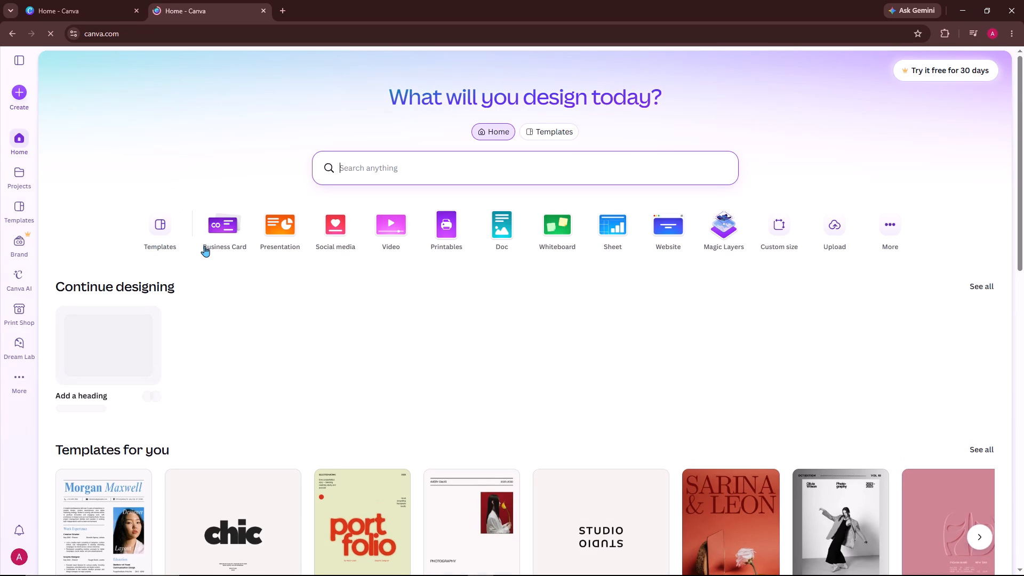
pyautogui.scroll(-9, 94, 226)
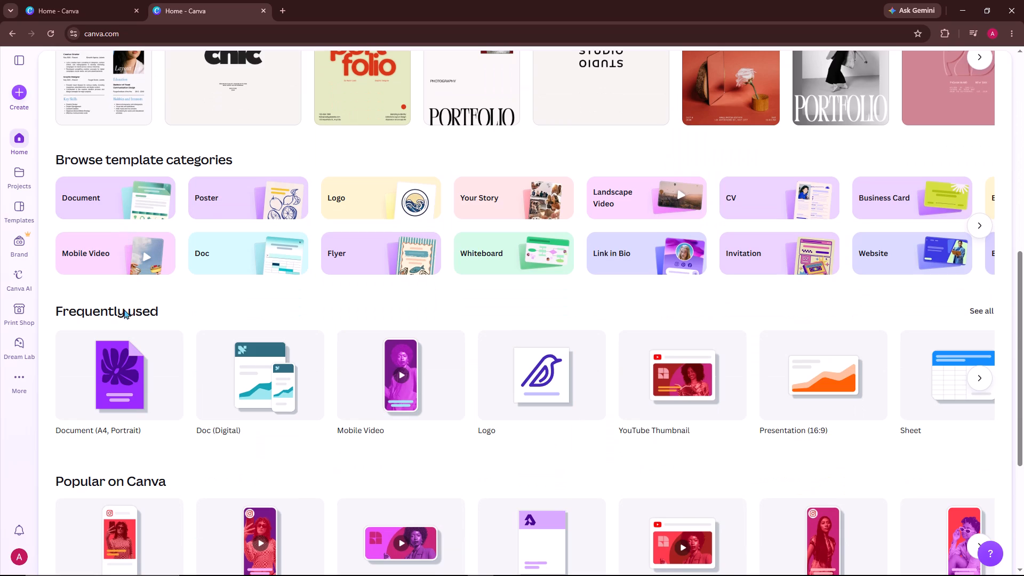
pyautogui.click(93, 367)
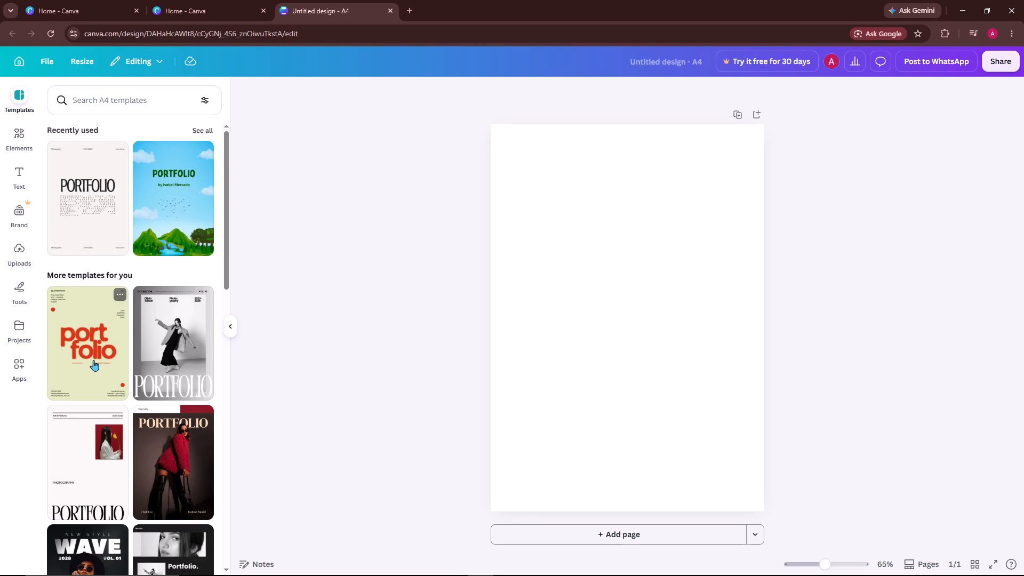
pyautogui.click(234, 325)
# Set the blank page's background to a custom solid muted olive colour.
pyautogui.click(579, 269)
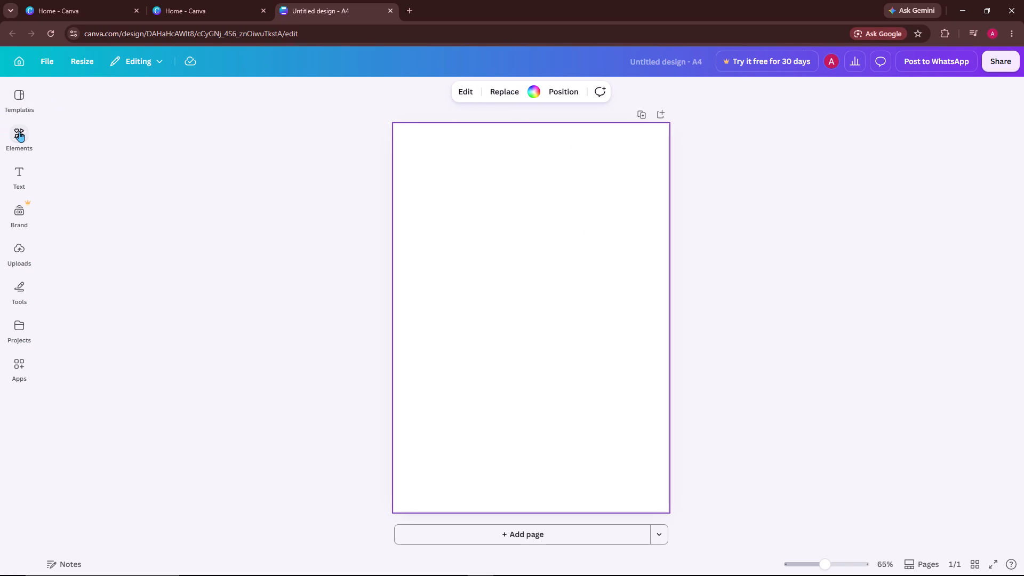
pyautogui.click(525, 89)
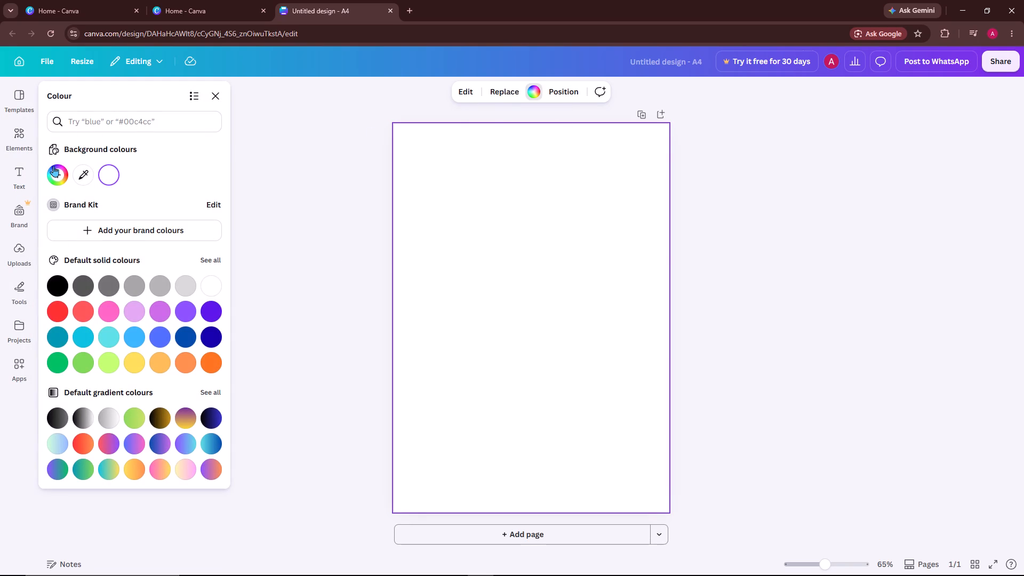
pyautogui.click(53, 169)
pyautogui.click(84, 293)
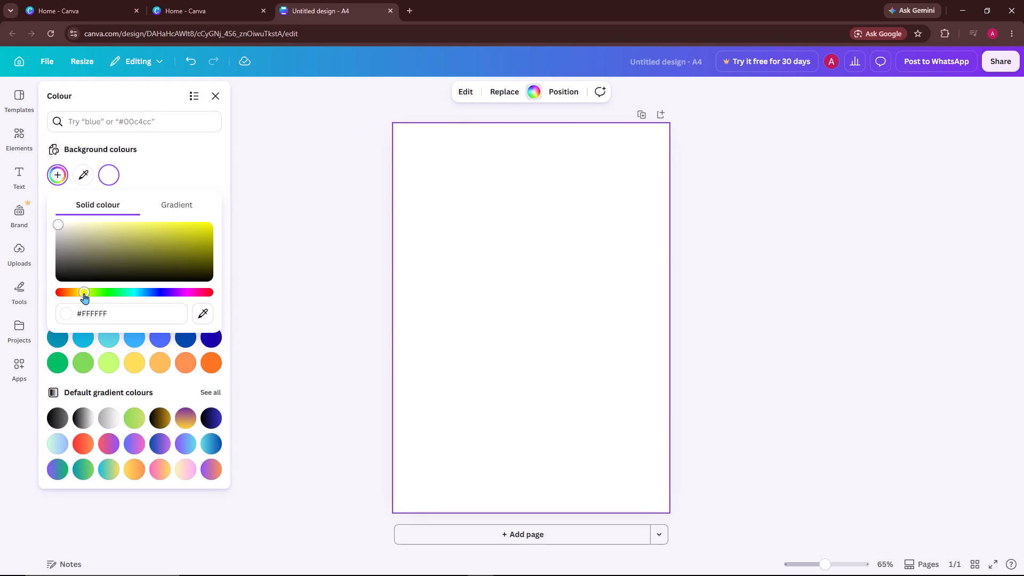
pyautogui.moveTo(93, 232); pyautogui.dragTo(105, 241)
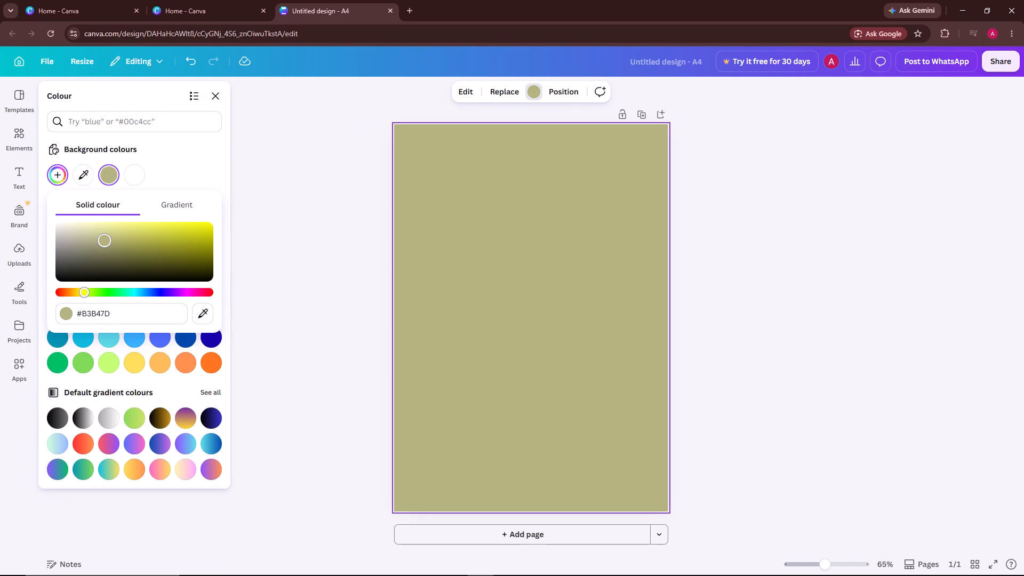
pyautogui.moveTo(105, 241); pyautogui.dragTo(106, 248)
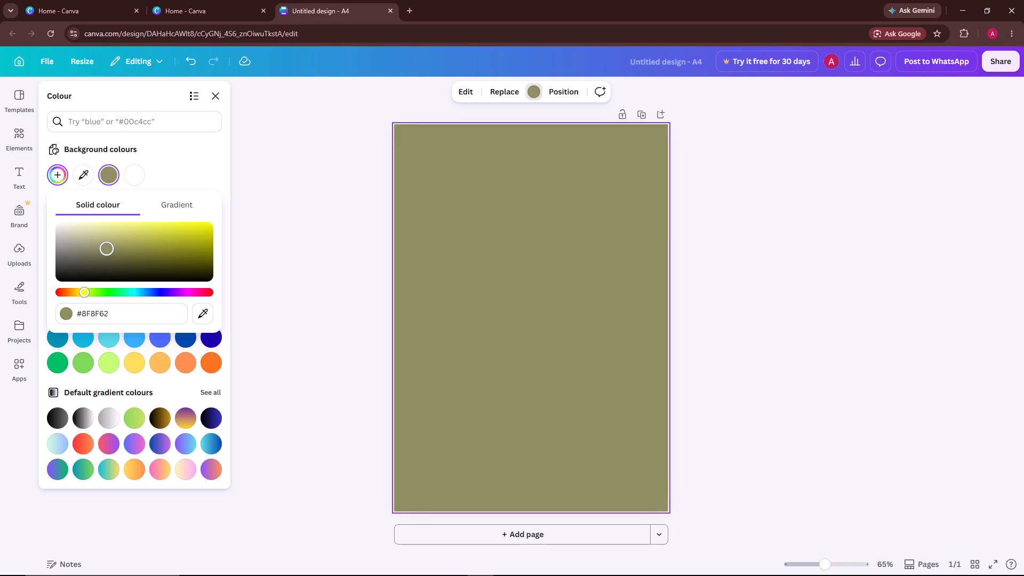
pyautogui.moveTo(106, 248); pyautogui.dragTo(106, 242)
pyautogui.doubleClick(273, 238)
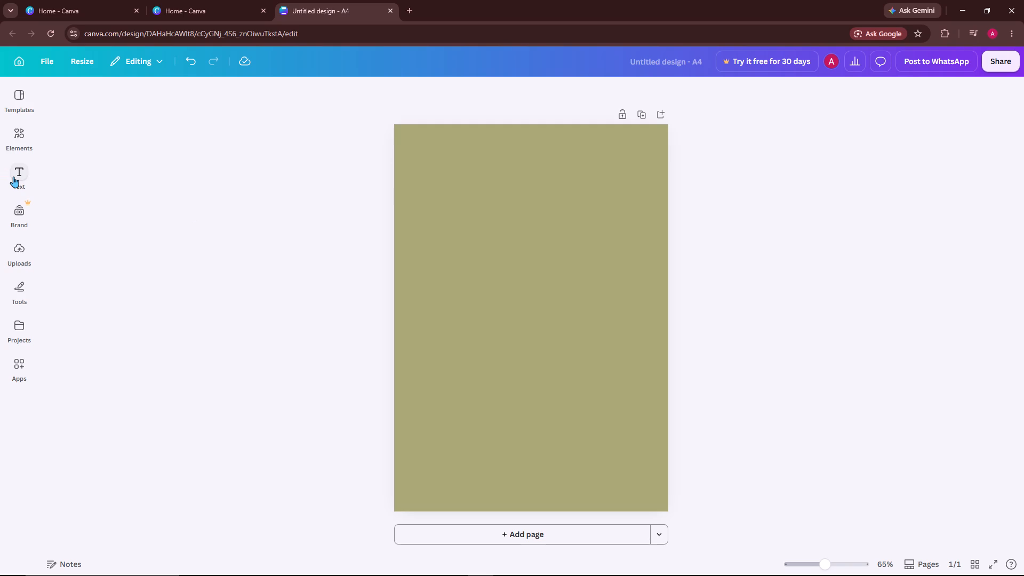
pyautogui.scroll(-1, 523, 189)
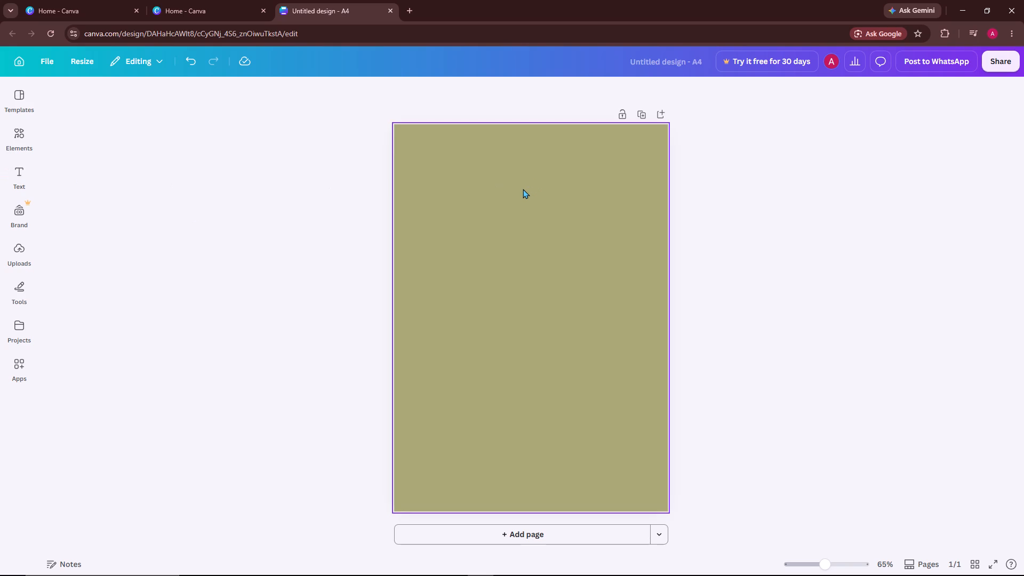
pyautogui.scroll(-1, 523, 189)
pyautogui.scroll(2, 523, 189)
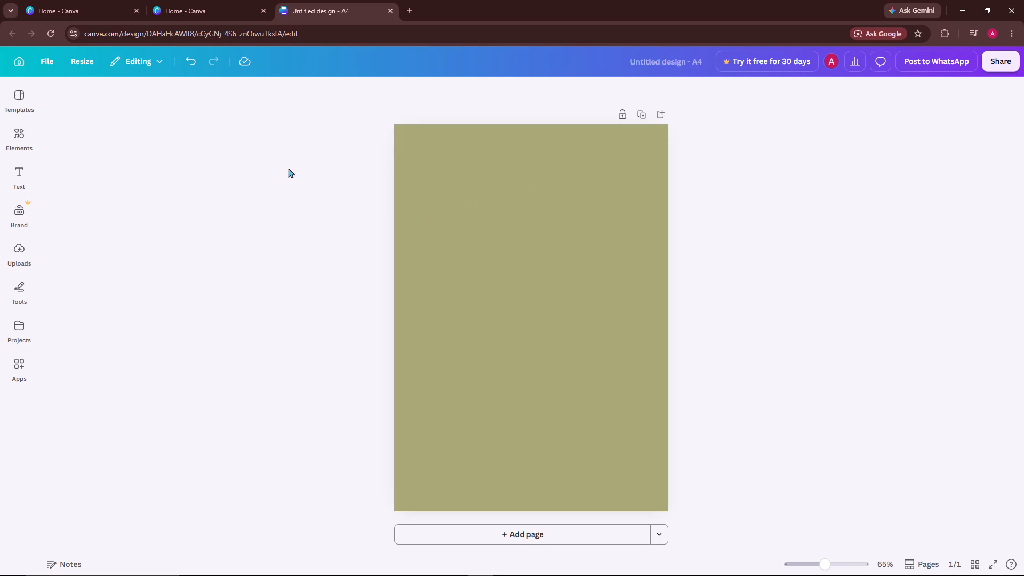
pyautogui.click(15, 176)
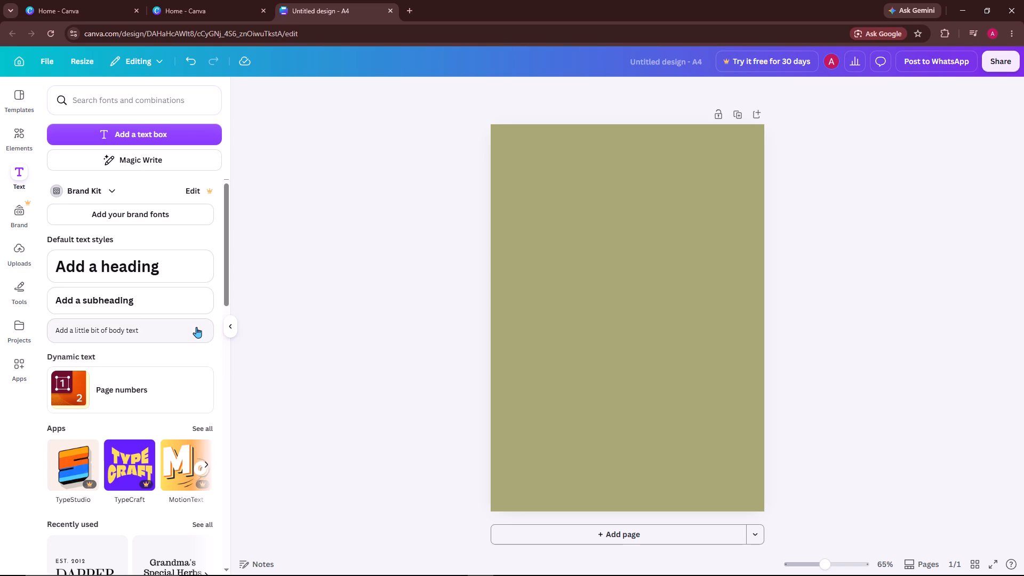
# Insert the blue outlined table with three columns and four rows on the page.
pyautogui.click(14, 127)
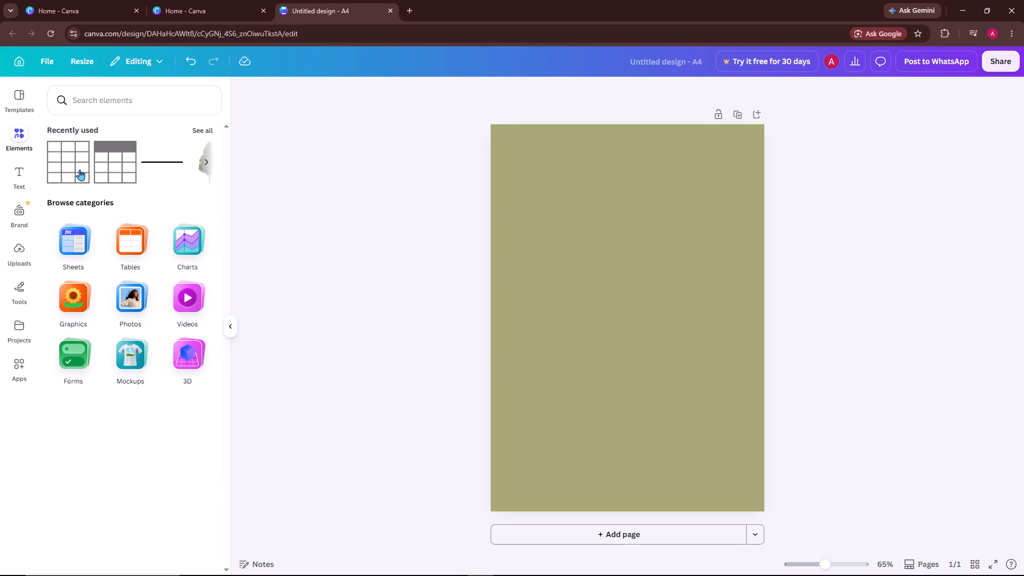
pyautogui.doubleClick(133, 244)
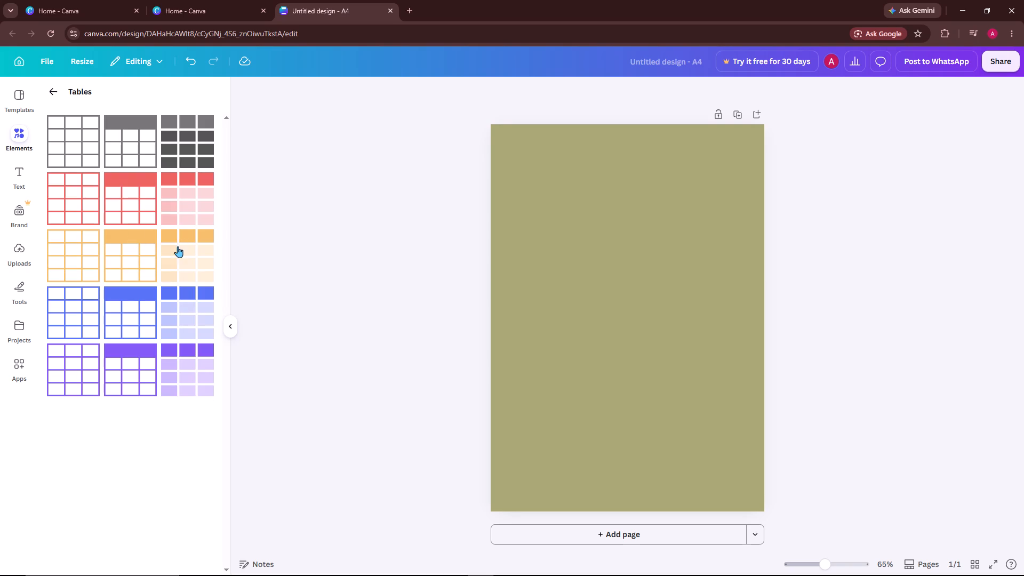
pyautogui.click(86, 311)
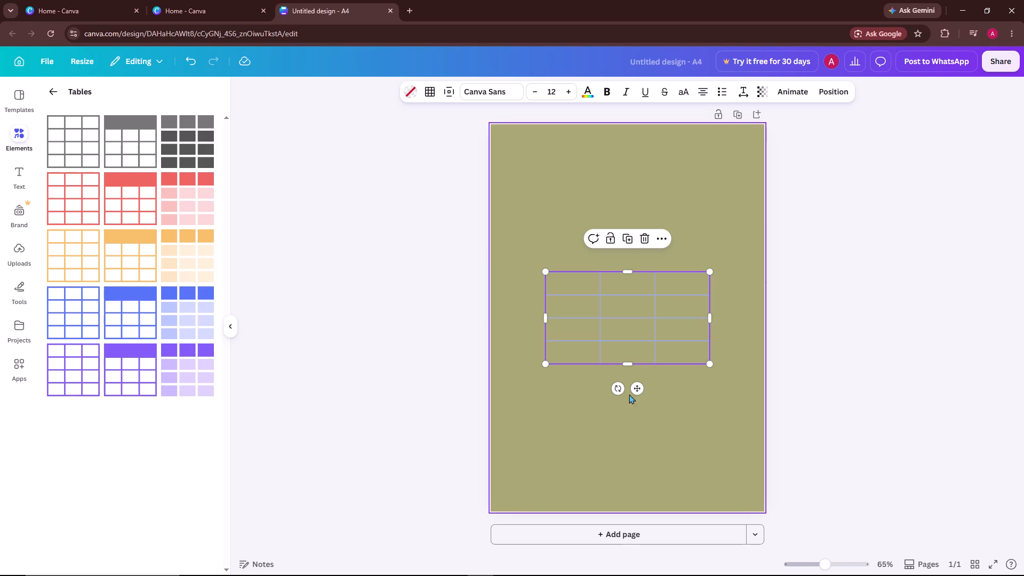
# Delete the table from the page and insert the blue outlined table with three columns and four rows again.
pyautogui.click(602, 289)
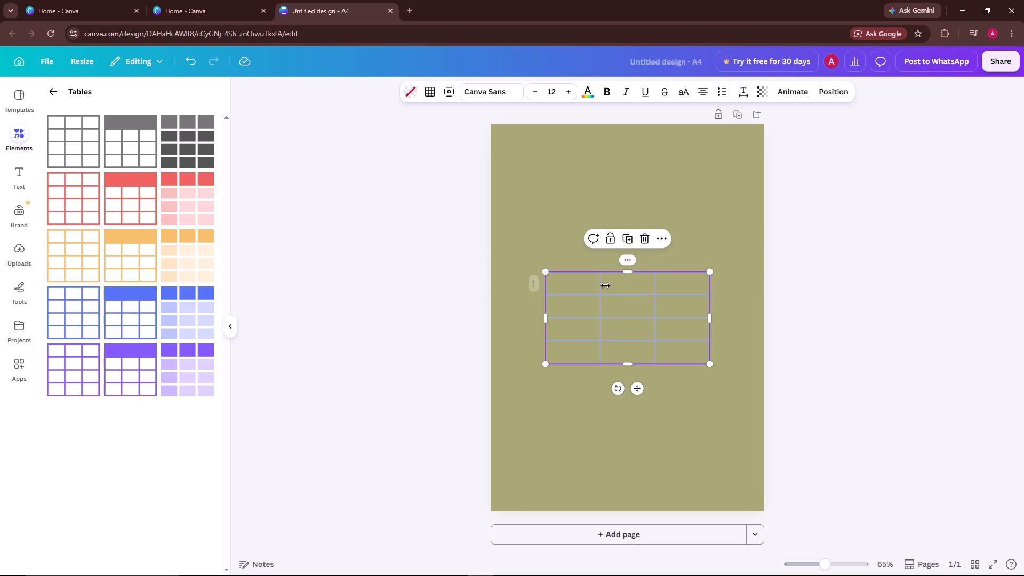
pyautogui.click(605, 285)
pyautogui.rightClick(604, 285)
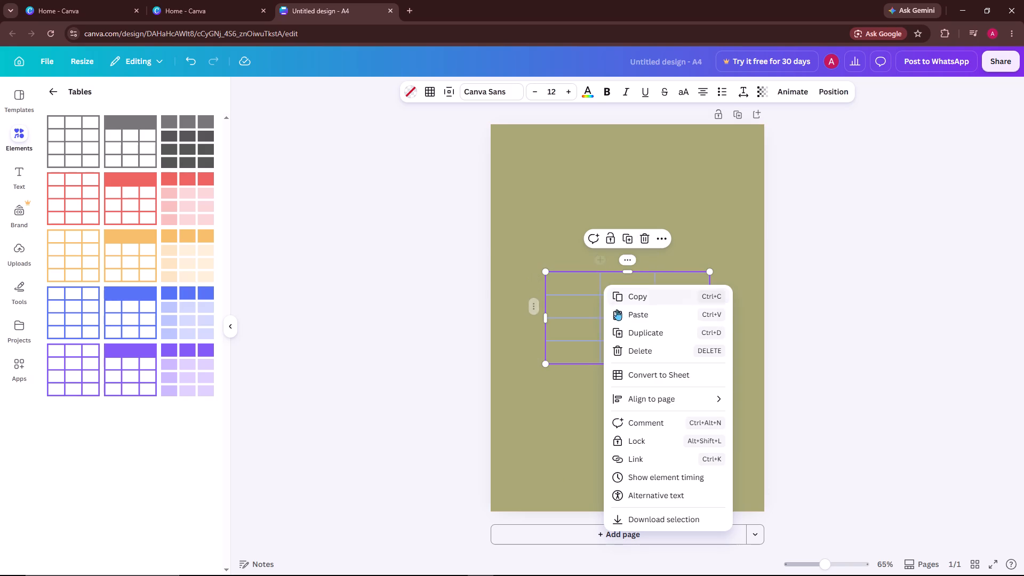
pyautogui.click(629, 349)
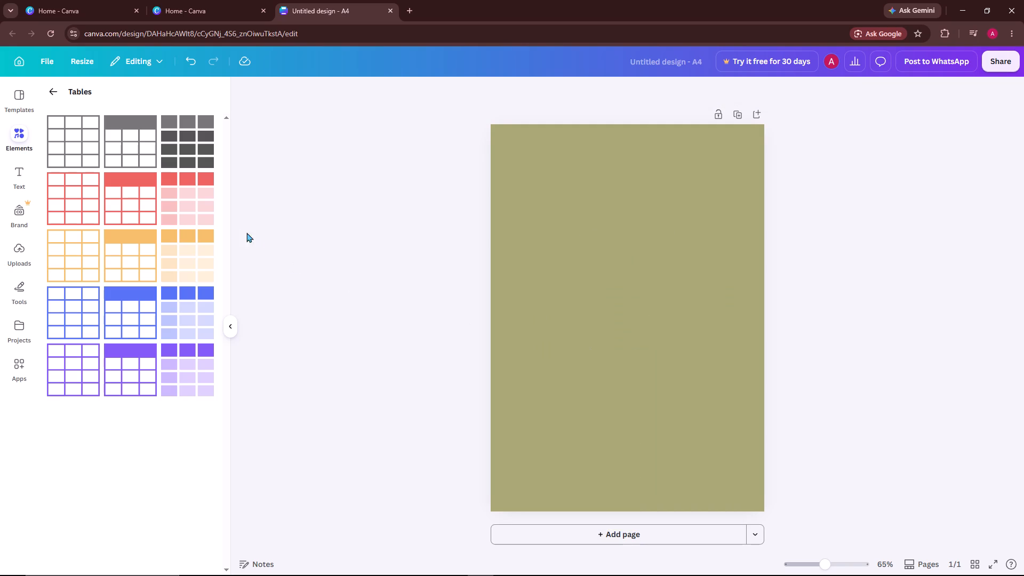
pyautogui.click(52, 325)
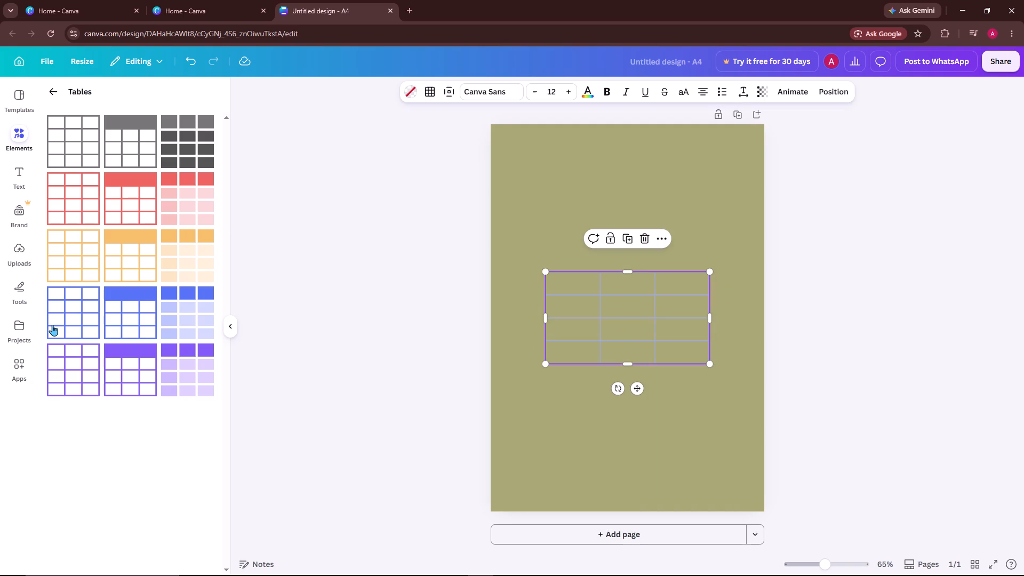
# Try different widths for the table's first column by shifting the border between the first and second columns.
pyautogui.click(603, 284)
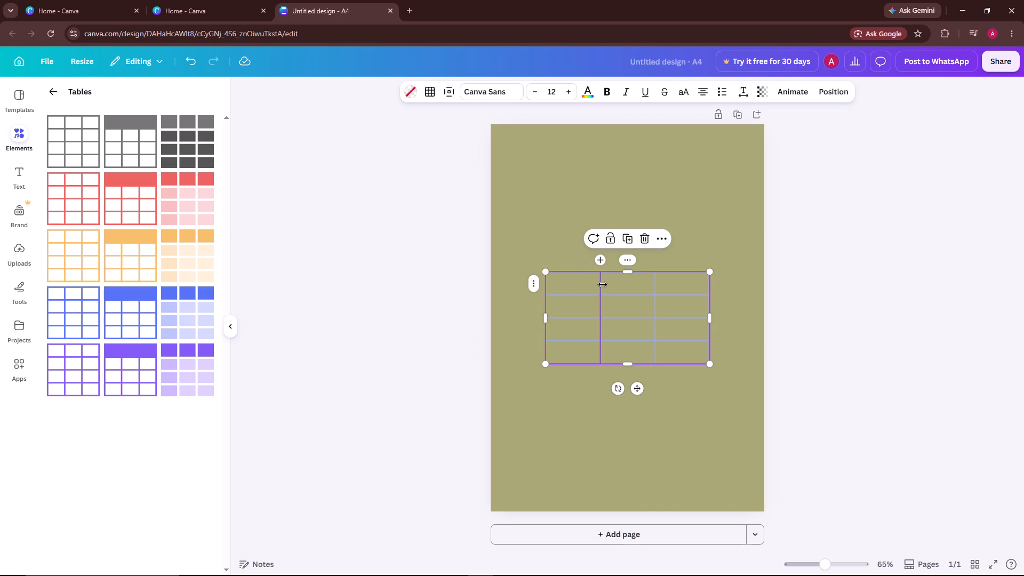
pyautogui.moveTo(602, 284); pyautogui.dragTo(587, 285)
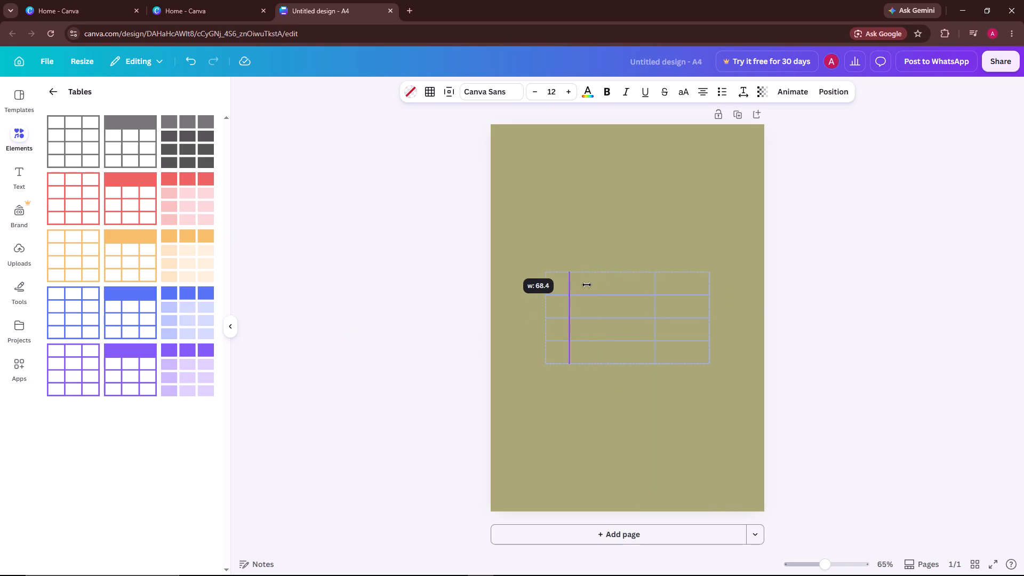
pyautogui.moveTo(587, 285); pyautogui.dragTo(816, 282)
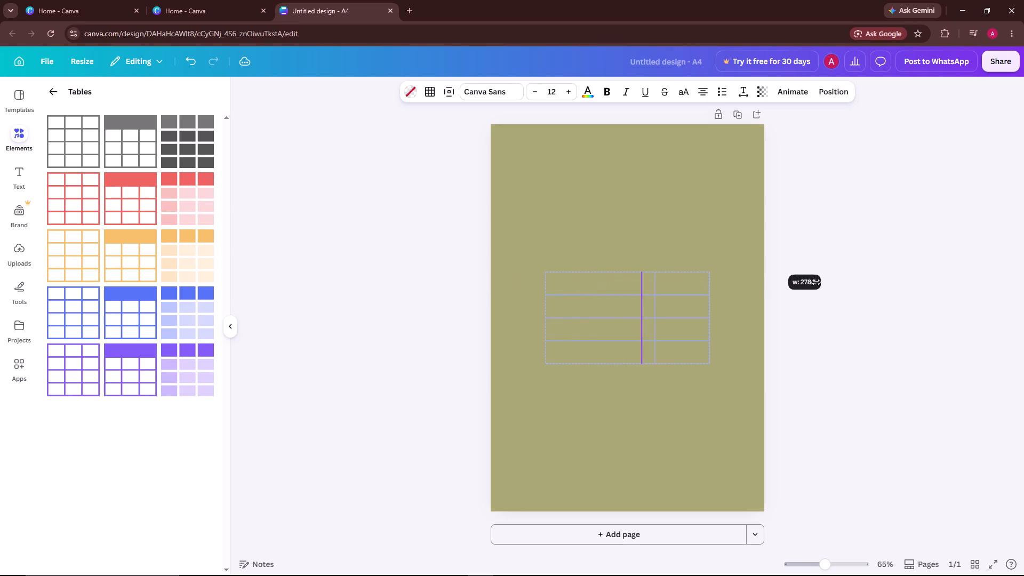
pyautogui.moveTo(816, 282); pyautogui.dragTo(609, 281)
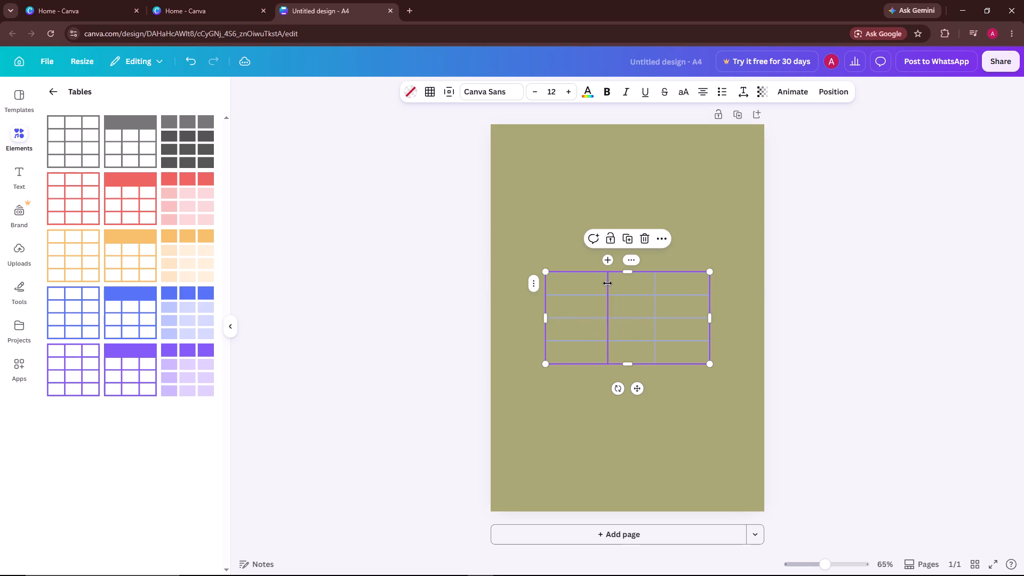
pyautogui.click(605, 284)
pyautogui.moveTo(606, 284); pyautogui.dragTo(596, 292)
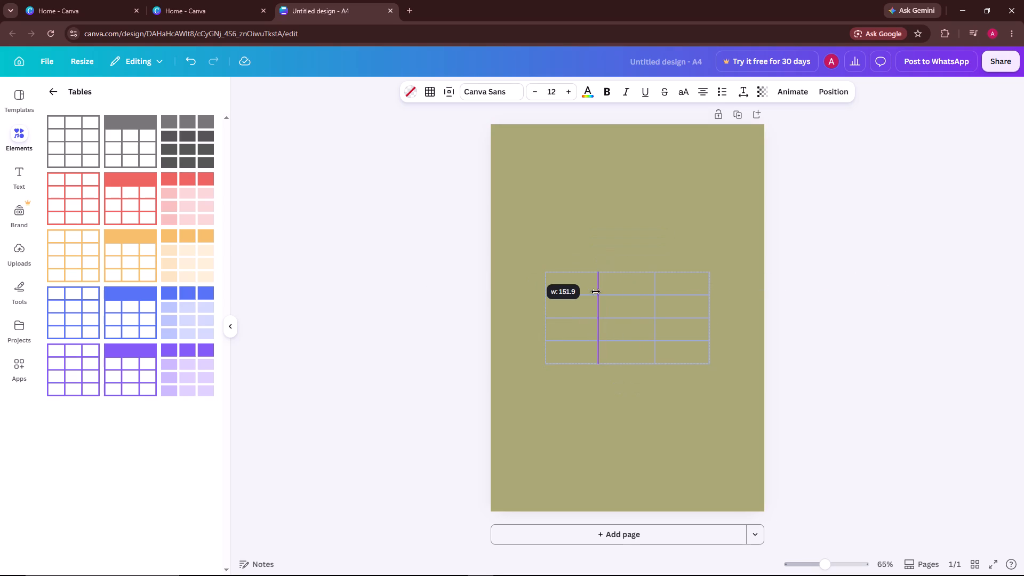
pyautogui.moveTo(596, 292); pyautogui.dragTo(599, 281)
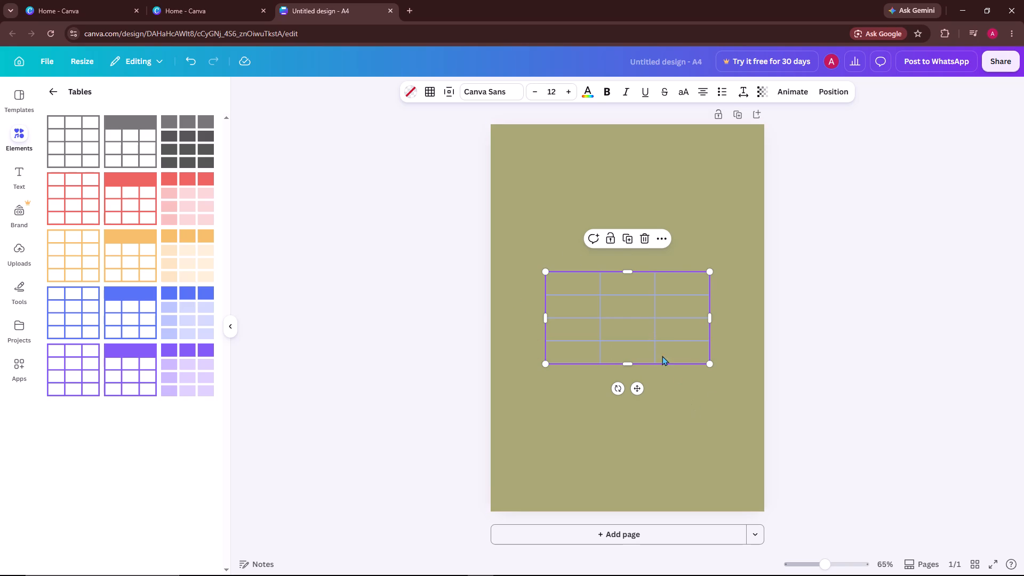
# Move the table to the upper part of the page, keeping it horizontally centred.
pyautogui.click(693, 399)
pyautogui.moveTo(622, 314); pyautogui.dragTo(621, 247)
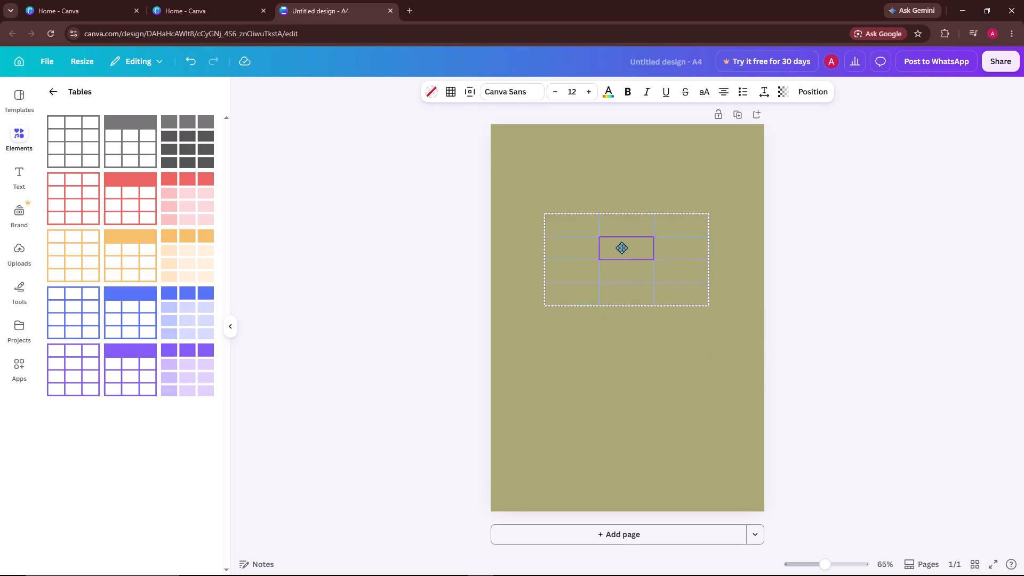
pyautogui.moveTo(621, 247); pyautogui.dragTo(622, 237)
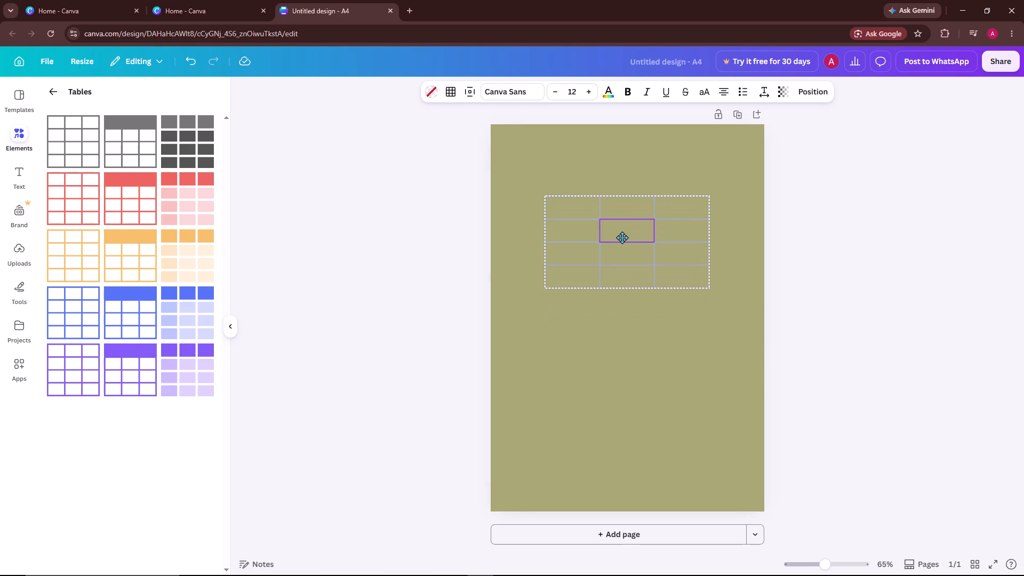
pyautogui.moveTo(622, 237); pyautogui.dragTo(624, 237)
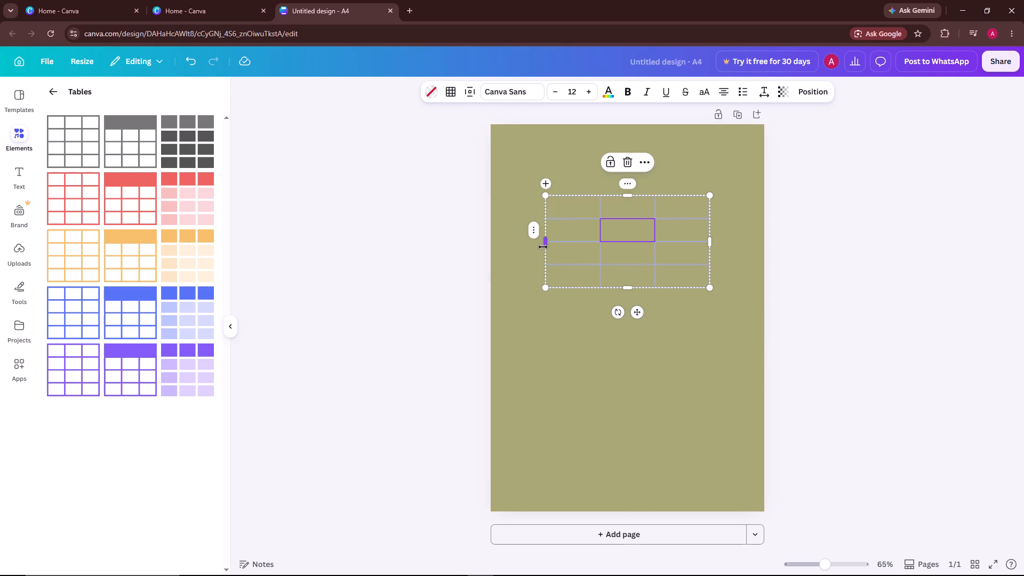
# Widen the table on both sides to nearly the page's width and extend its upper and lower edges to make it taller.
pyautogui.moveTo(543, 247); pyautogui.dragTo(502, 253)
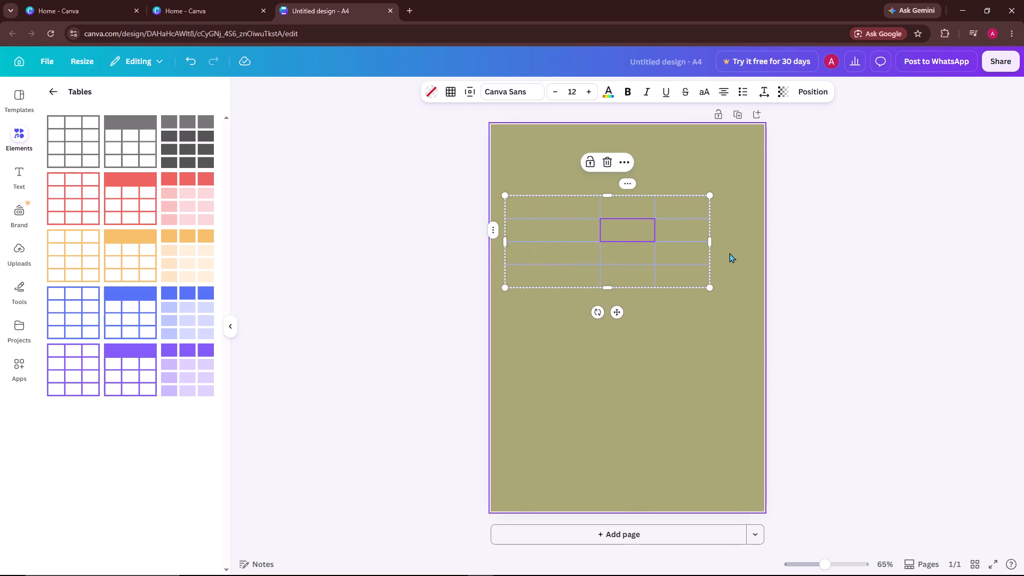
pyautogui.moveTo(712, 239); pyautogui.dragTo(751, 215)
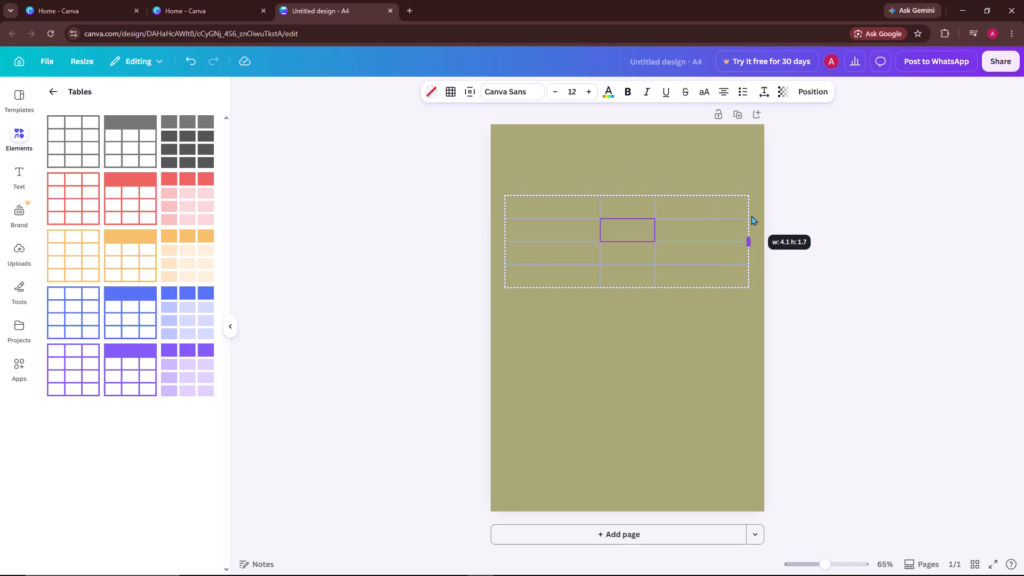
pyautogui.moveTo(751, 215); pyautogui.dragTo(754, 210)
pyautogui.moveTo(632, 194); pyautogui.dragTo(631, 184)
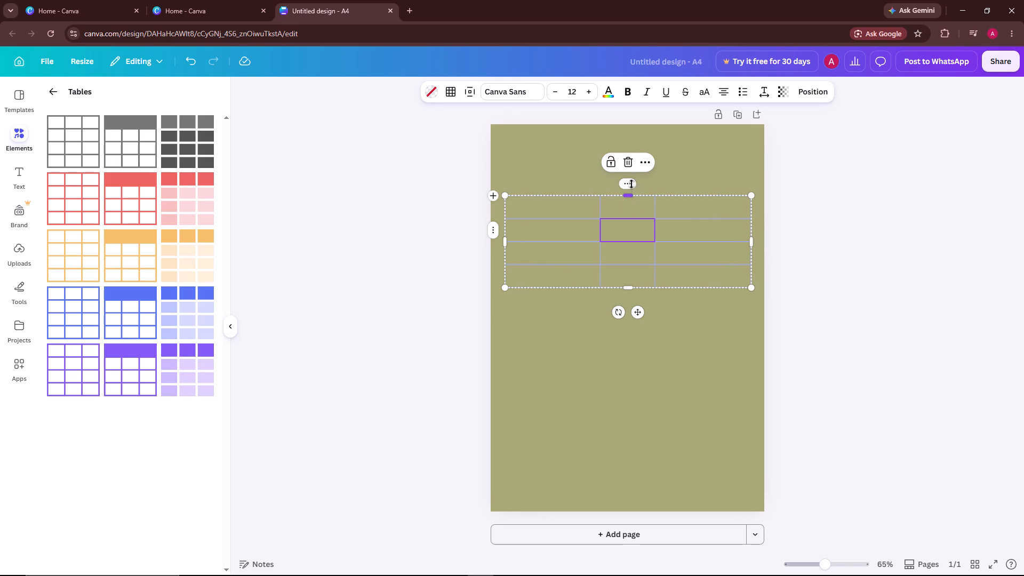
pyautogui.moveTo(631, 184); pyautogui.dragTo(631, 181)
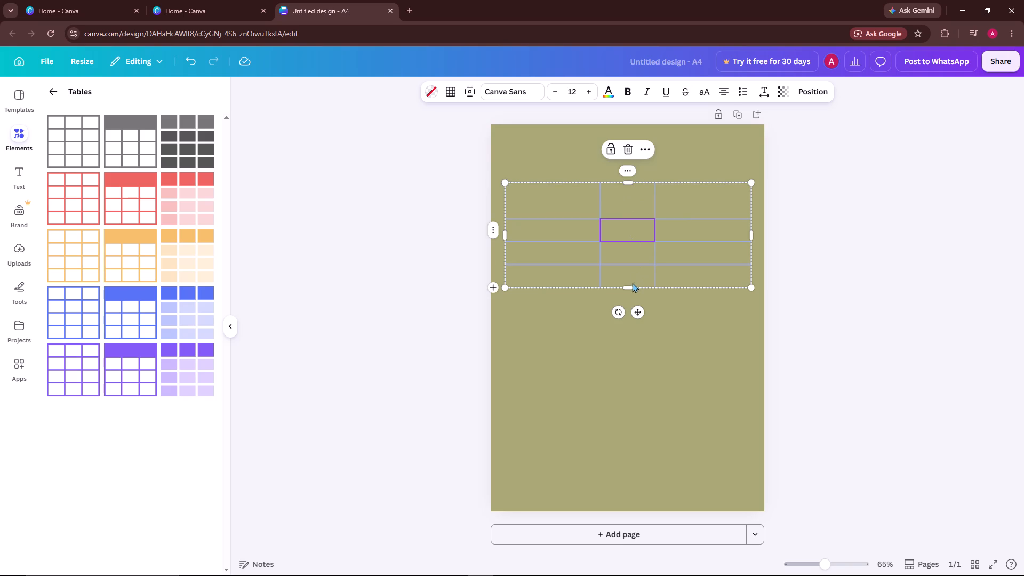
pyautogui.moveTo(628, 290); pyautogui.dragTo(628, 309)
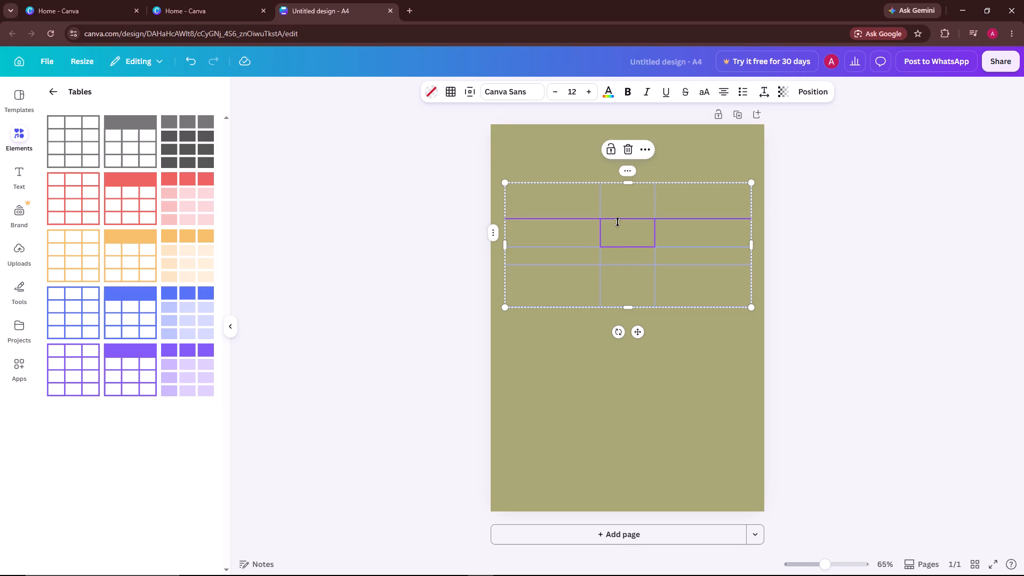
# Adjust the row heights to about 99 for the first row and 106 for the second, and lower the divider above the fourth row.
pyautogui.click(618, 221)
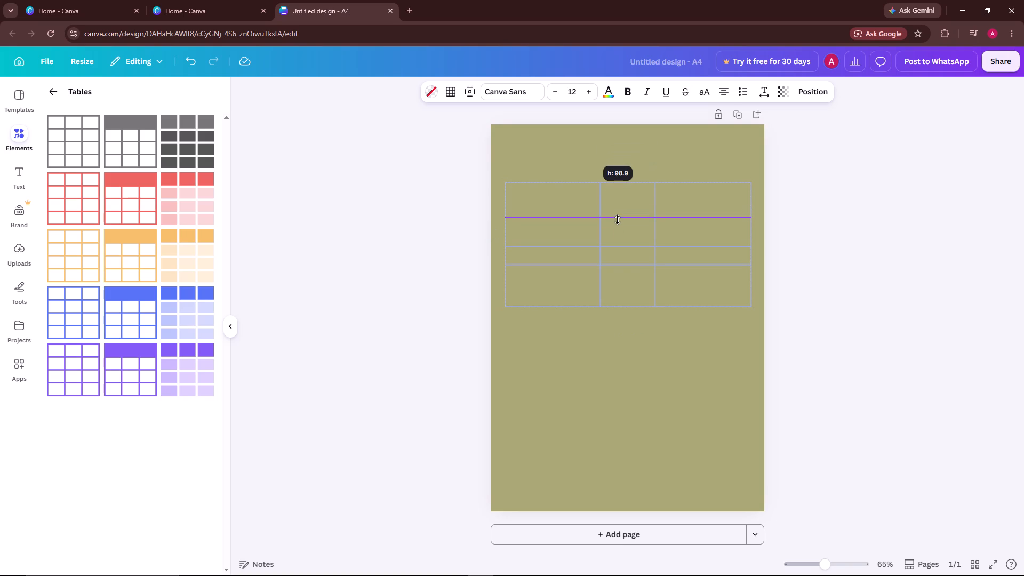
pyautogui.moveTo(626, 245); pyautogui.dragTo(626, 250)
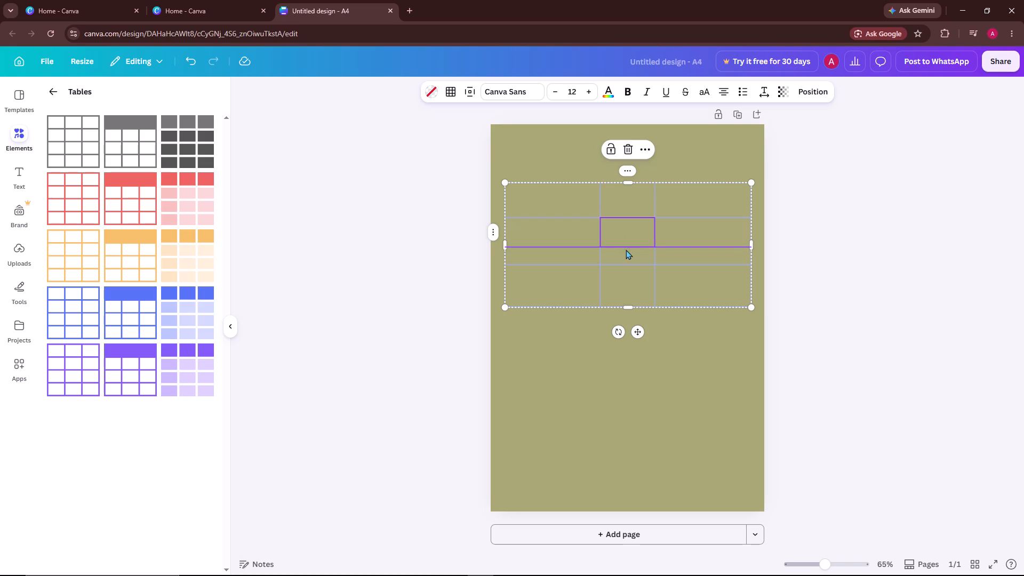
pyautogui.moveTo(626, 250); pyautogui.dragTo(626, 261)
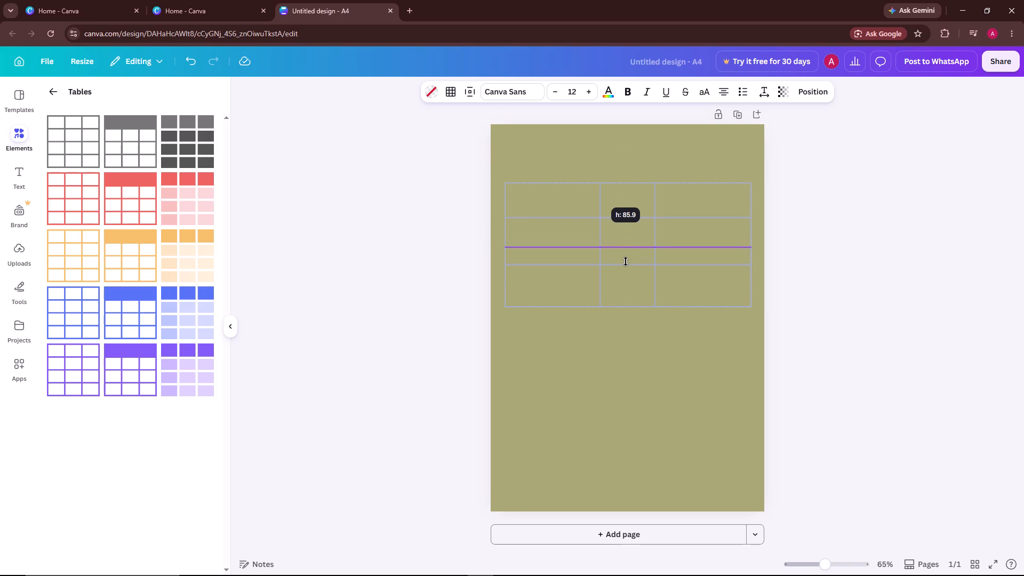
pyautogui.moveTo(626, 261); pyautogui.dragTo(626, 258)
pyautogui.moveTo(620, 267); pyautogui.dragTo(621, 278)
pyautogui.moveTo(620, 249); pyautogui.dragTo(620, 258)
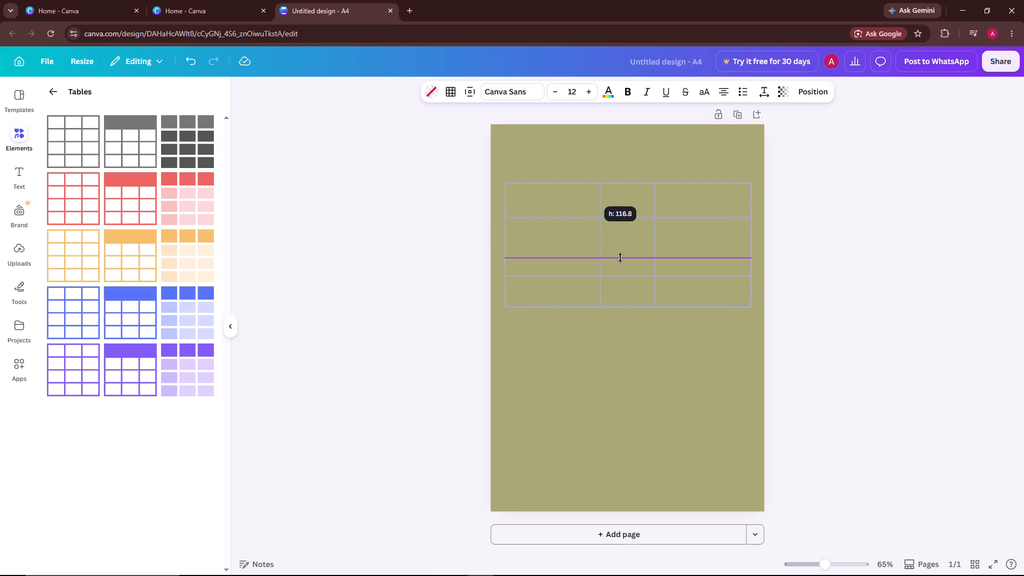
pyautogui.moveTo(620, 258); pyautogui.dragTo(620, 255)
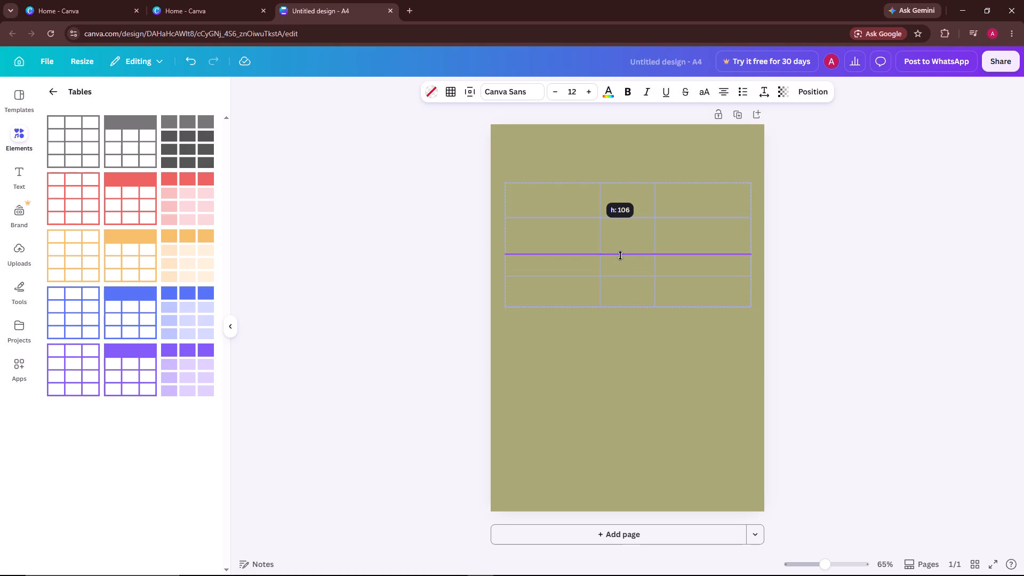
pyautogui.moveTo(620, 255); pyautogui.dragTo(620, 257)
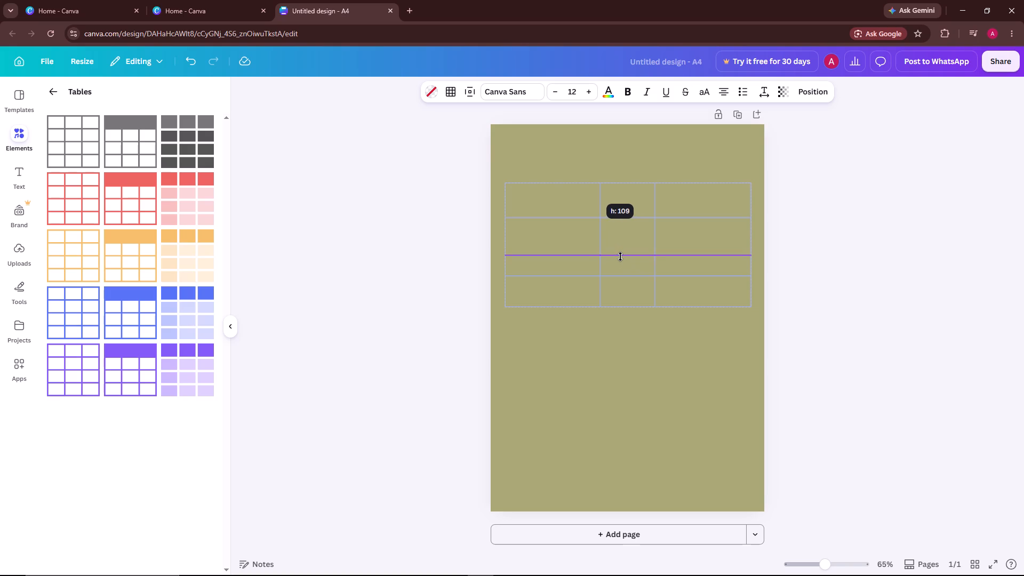
pyautogui.moveTo(620, 257); pyautogui.dragTo(620, 255)
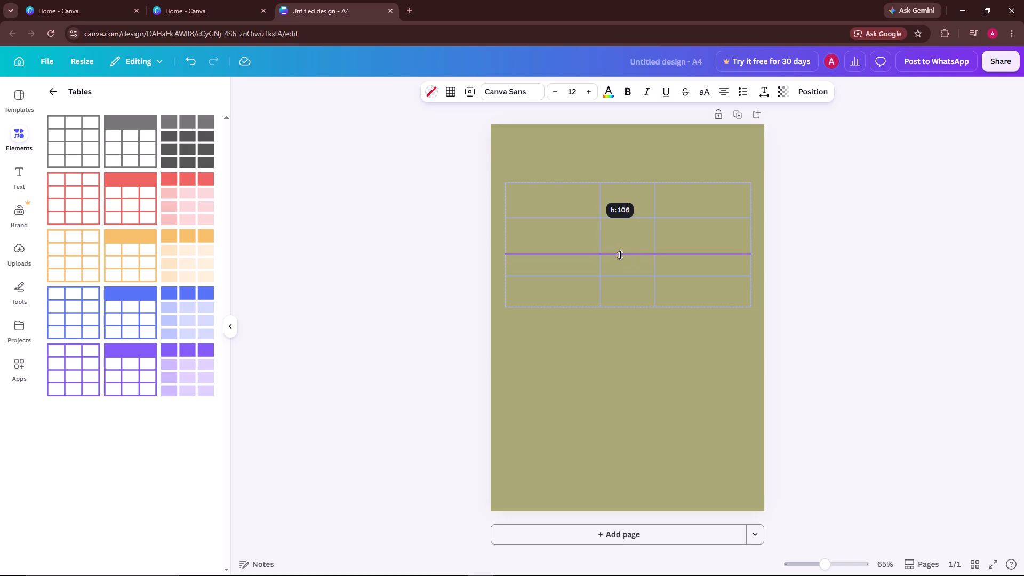
pyautogui.moveTo(620, 255); pyautogui.dragTo(620, 255)
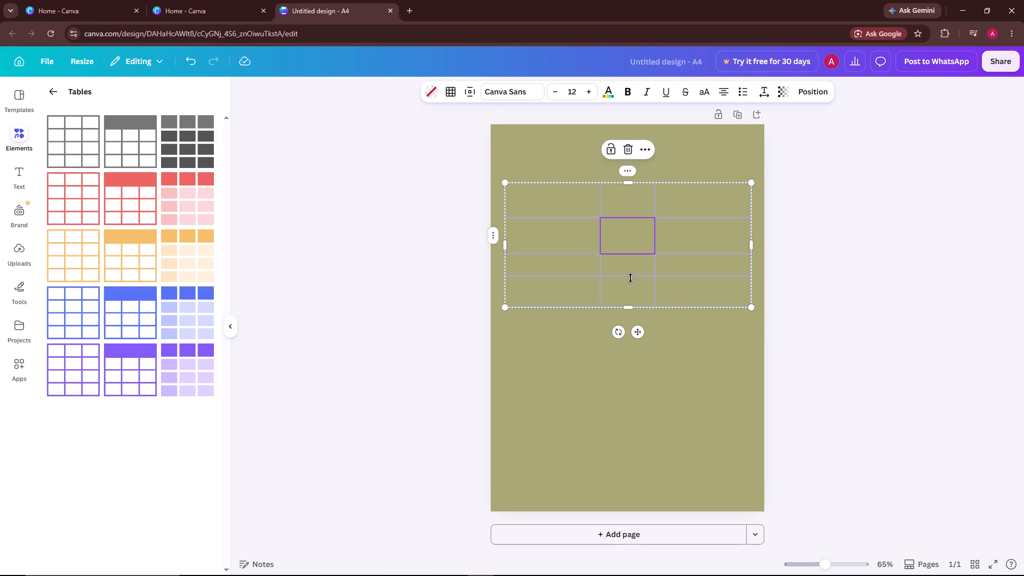
pyautogui.moveTo(630, 278); pyautogui.dragTo(630, 284)
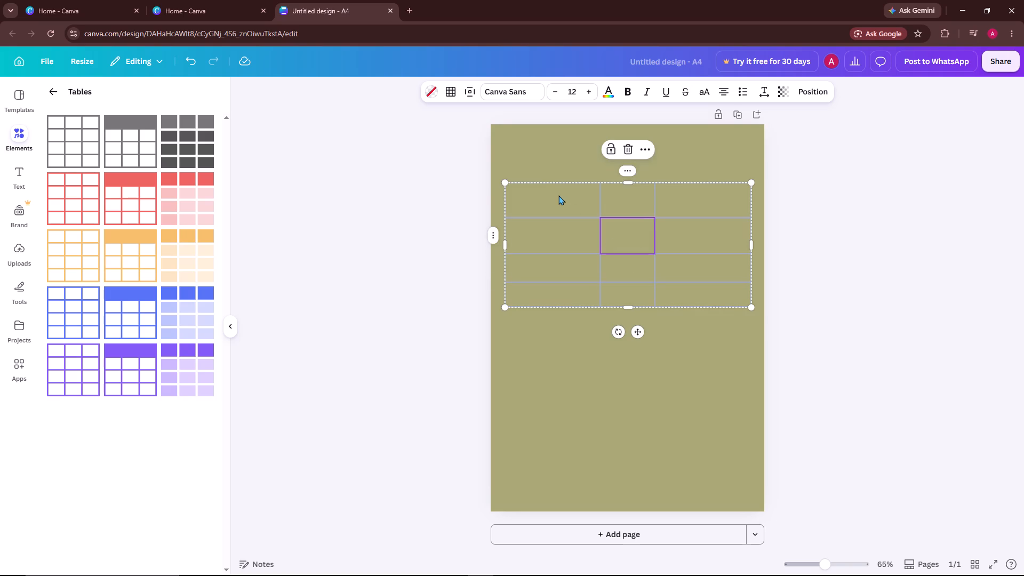
# Rotate the table a quarter turn clockwise so that it stands upright on the page.
pyautogui.click(558, 195)
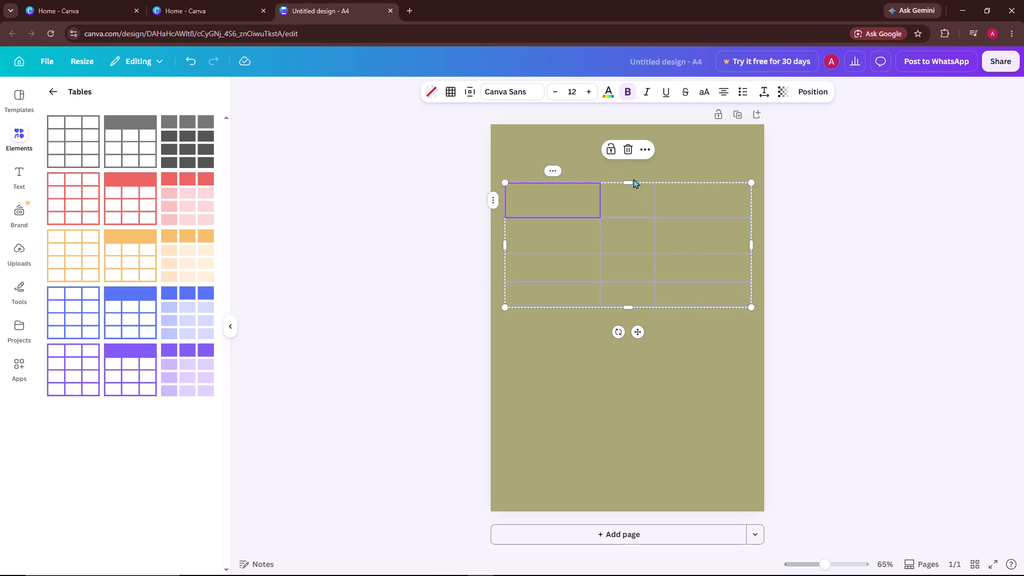
pyautogui.click(702, 394)
pyautogui.click(653, 269)
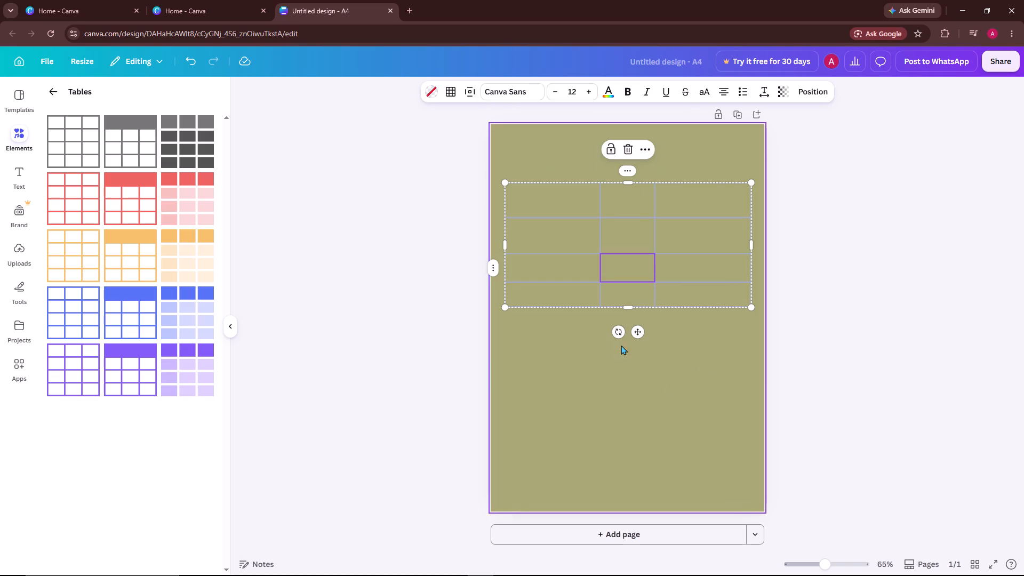
pyautogui.moveTo(619, 334); pyautogui.dragTo(330, 243)
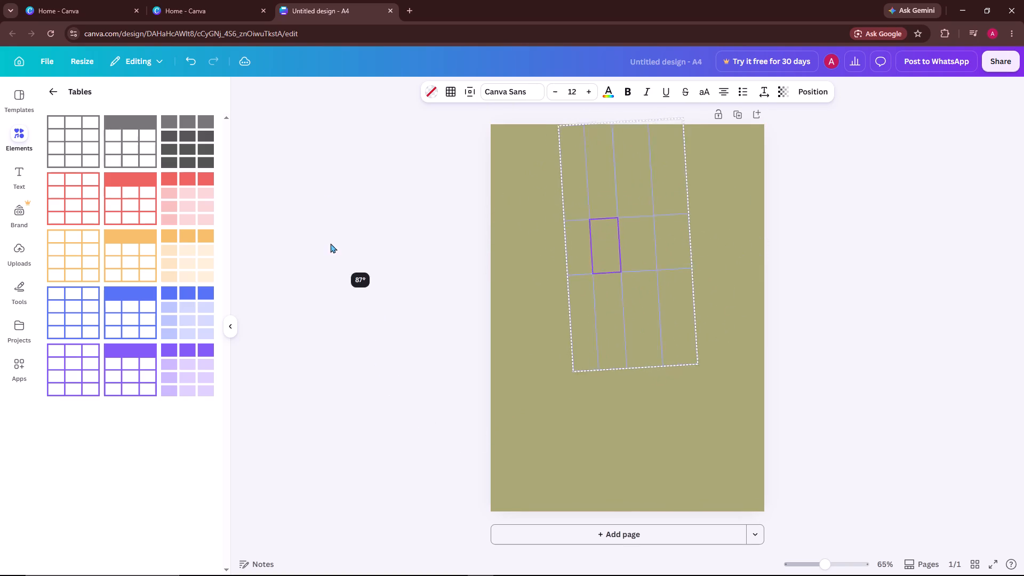
pyautogui.moveTo(330, 243); pyautogui.dragTo(325, 238)
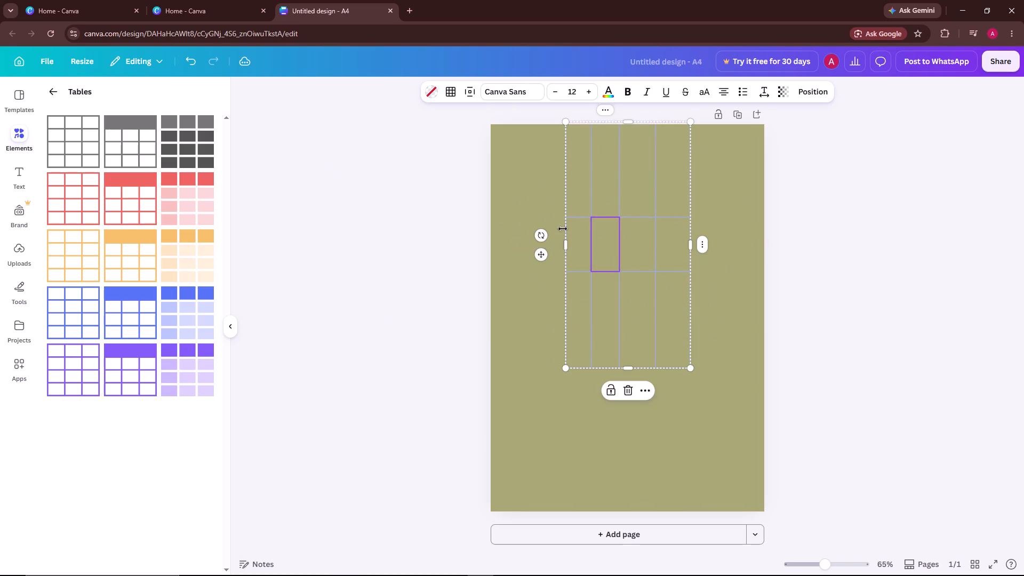
# Raise the upper divider of the rotated table's middle band and move the table down towards the page's centre.
pyautogui.moveTo(608, 217); pyautogui.dragTo(616, 204)
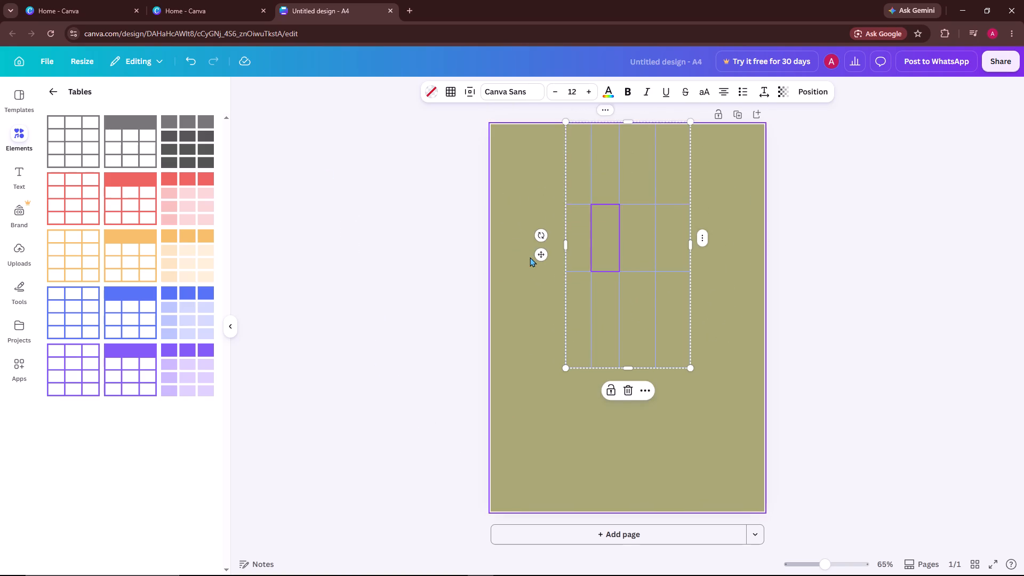
pyautogui.click(530, 257)
pyautogui.moveTo(632, 228); pyautogui.dragTo(641, 295)
# Stretch the rotated table to reach the upper, lower and left edges of the page.
pyautogui.moveTo(641, 190); pyautogui.dragTo(637, 148)
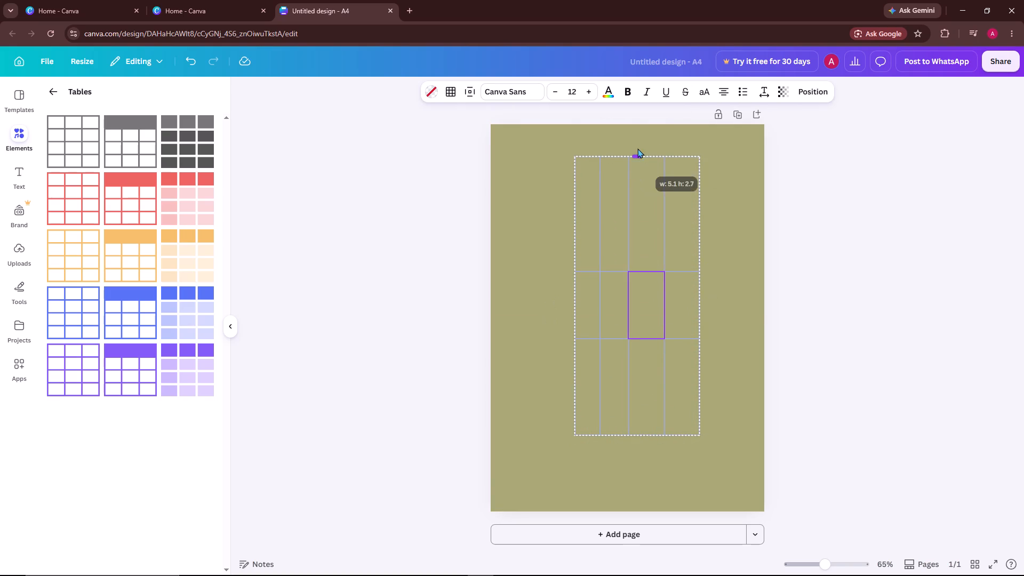
pyautogui.moveTo(637, 148); pyautogui.dragTo(635, 127)
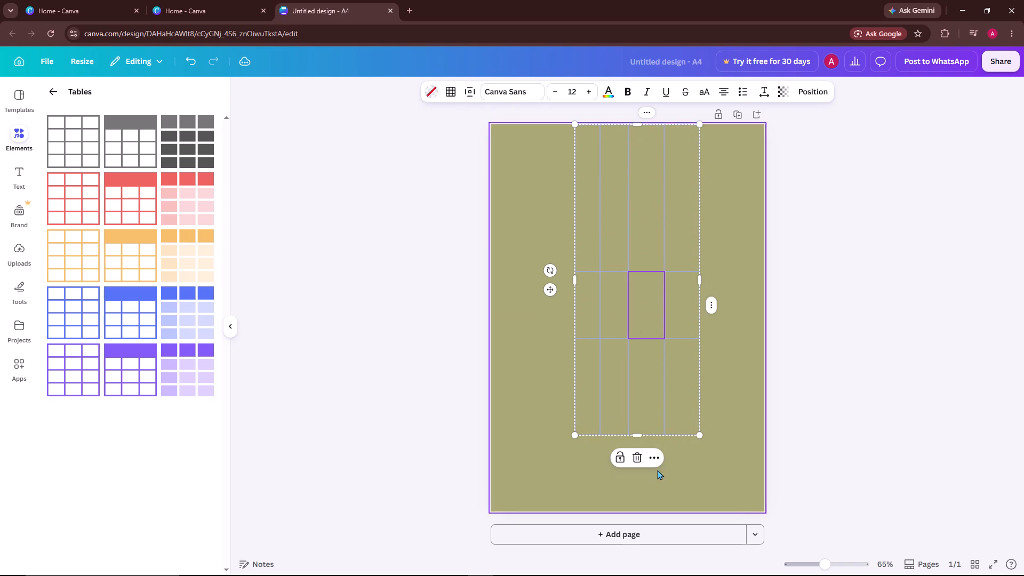
pyautogui.moveTo(645, 435); pyautogui.dragTo(650, 508)
pyautogui.moveTo(574, 318); pyautogui.dragTo(503, 382)
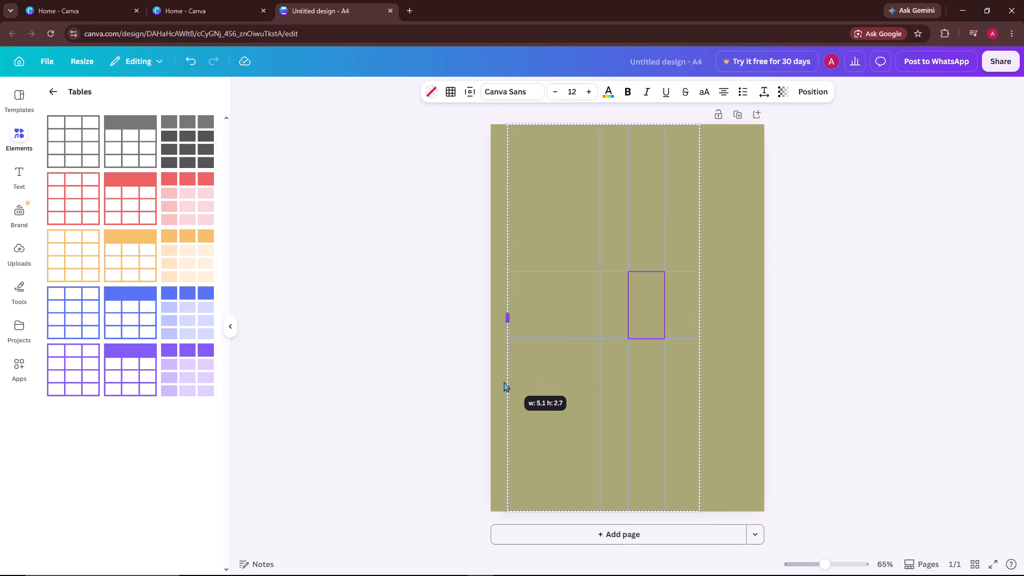
pyautogui.moveTo(503, 382); pyautogui.dragTo(492, 416)
# Shift the table's leftmost vertical divider so the two leftmost strips are about equally wide, and fine-adjust the middle vertical divider.
pyautogui.moveTo(596, 359); pyautogui.dragTo(546, 433)
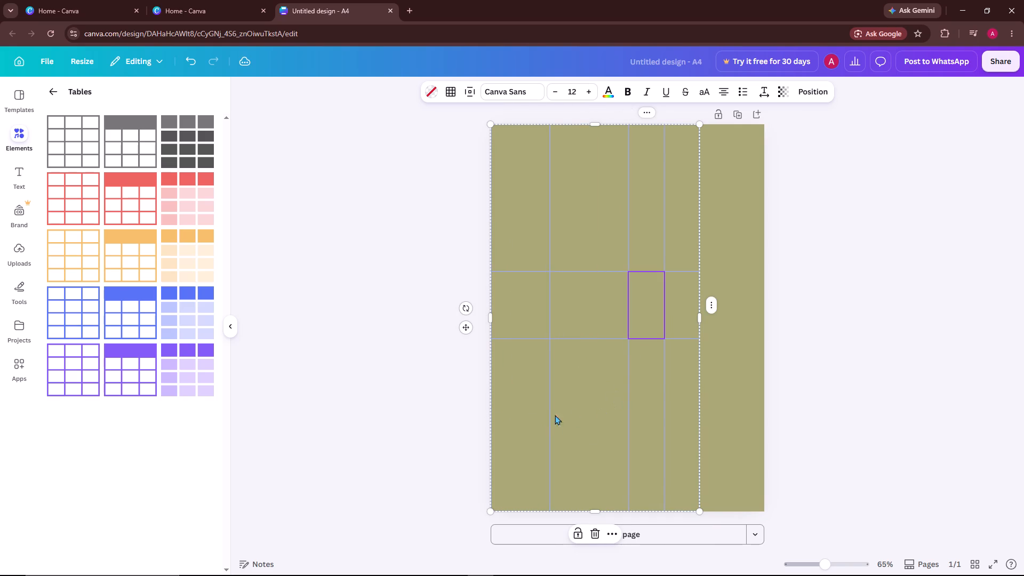
pyautogui.moveTo(548, 422); pyautogui.dragTo(556, 404)
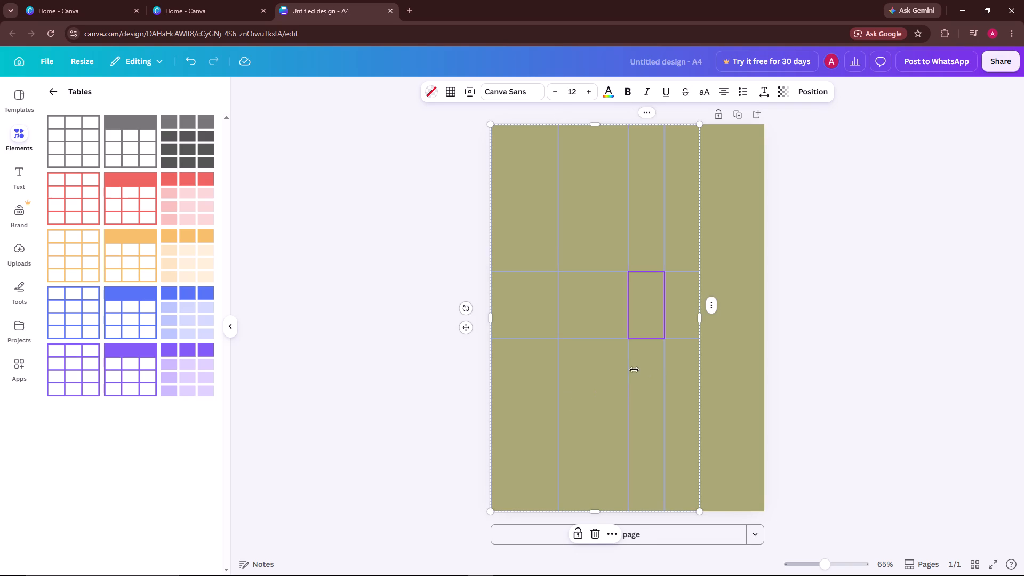
pyautogui.moveTo(626, 379); pyautogui.dragTo(628, 370)
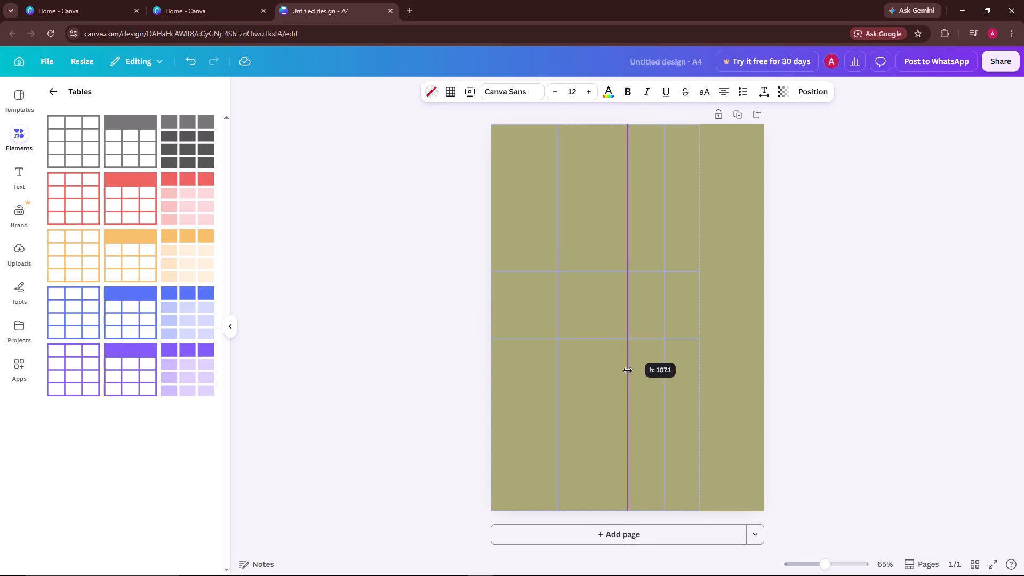
pyautogui.moveTo(628, 370); pyautogui.dragTo(626, 383)
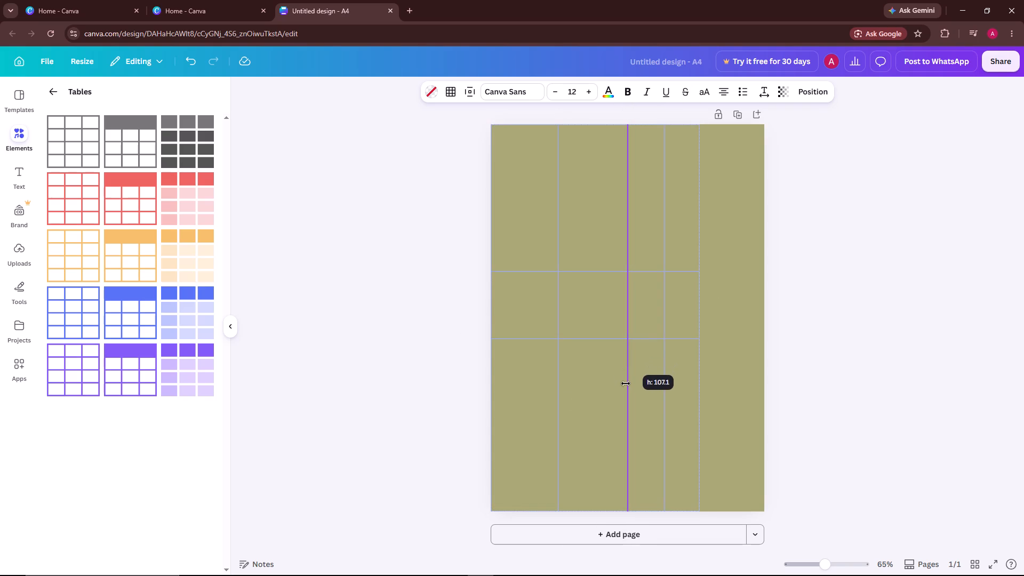
pyautogui.moveTo(626, 383); pyautogui.dragTo(617, 410)
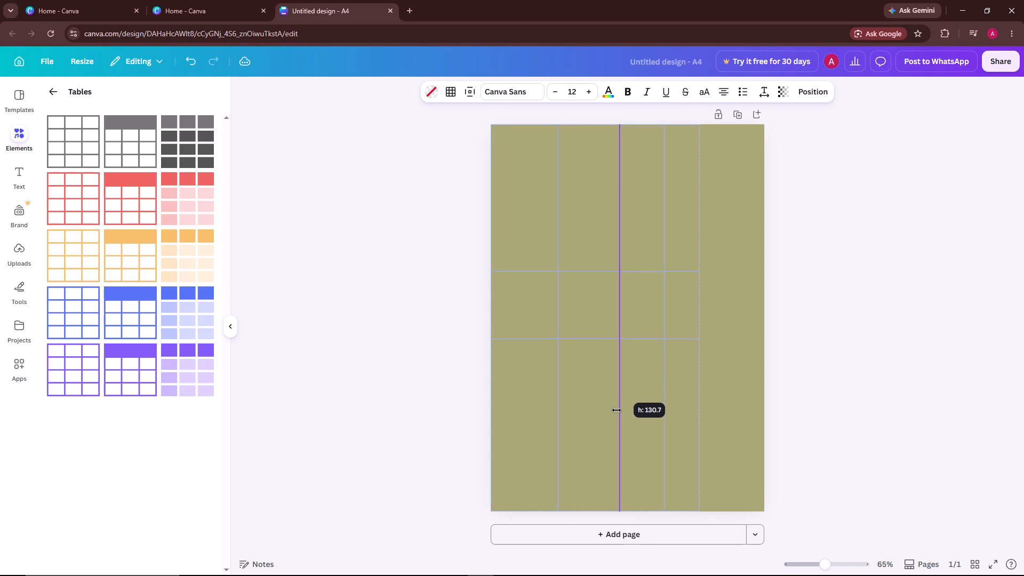
pyautogui.moveTo(617, 410); pyautogui.dragTo(622, 387)
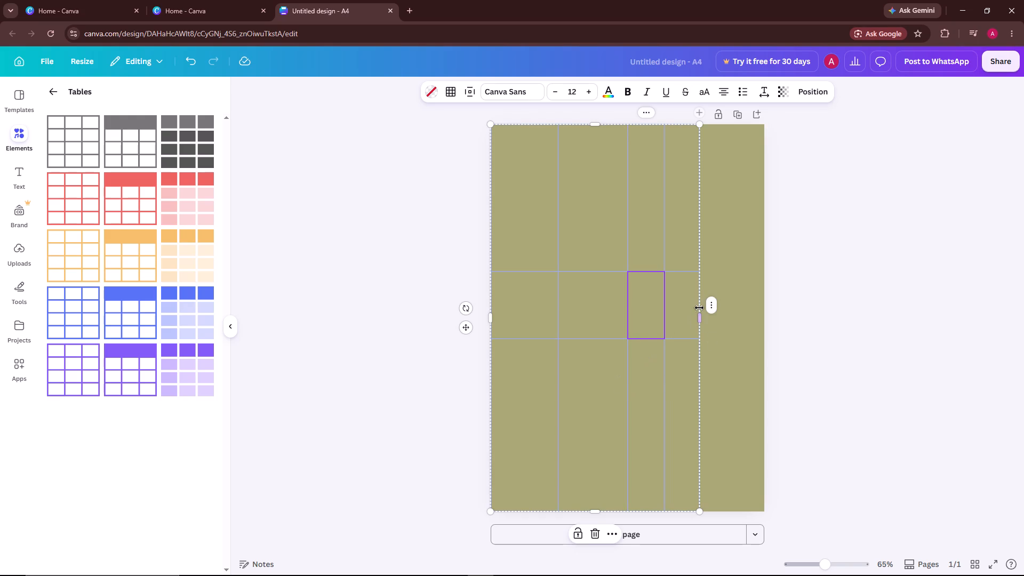
# Widen the table rightwards, leaving a narrow blank strip on the page, and move the rightmost inner divider so the outer row is about 130 high.
pyautogui.click(699, 308)
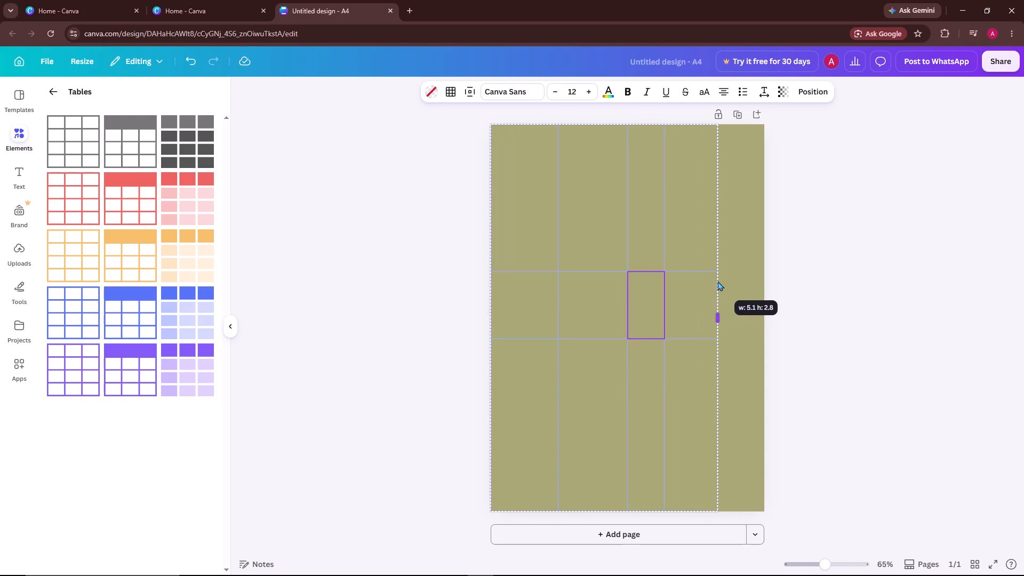
pyautogui.moveTo(663, 359); pyautogui.dragTo(689, 346)
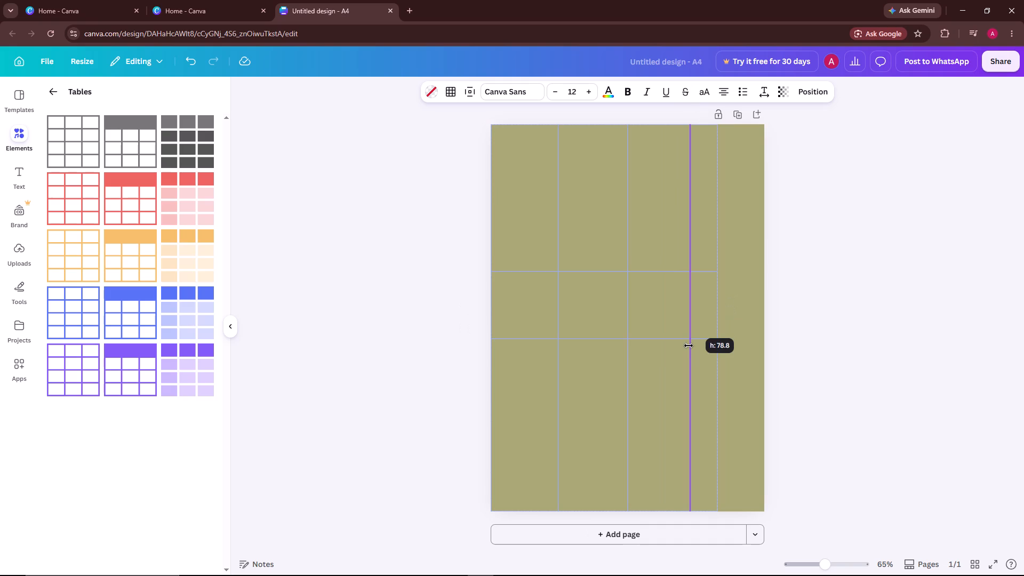
pyautogui.moveTo(689, 346); pyautogui.dragTo(671, 395)
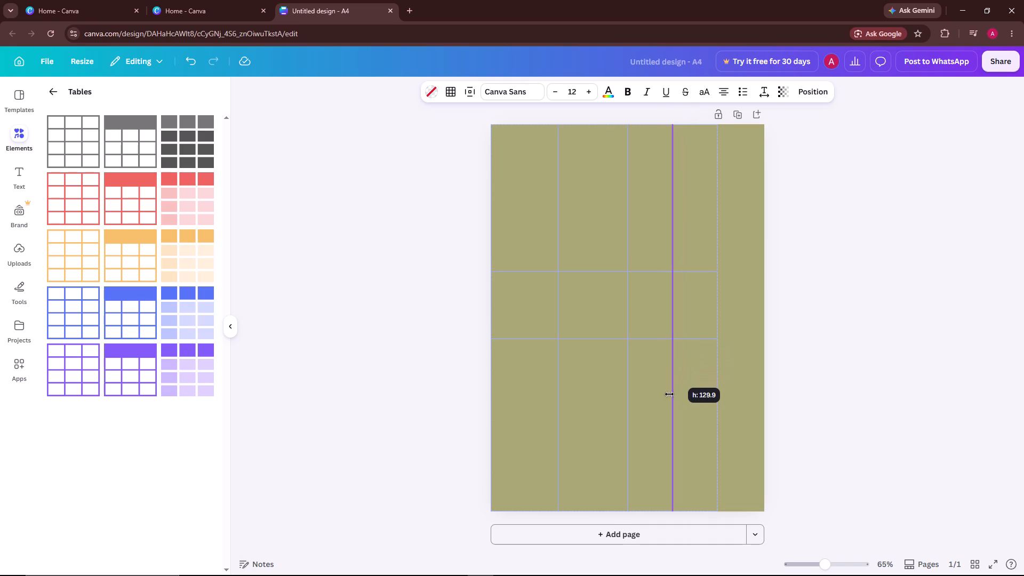
pyautogui.click(686, 177)
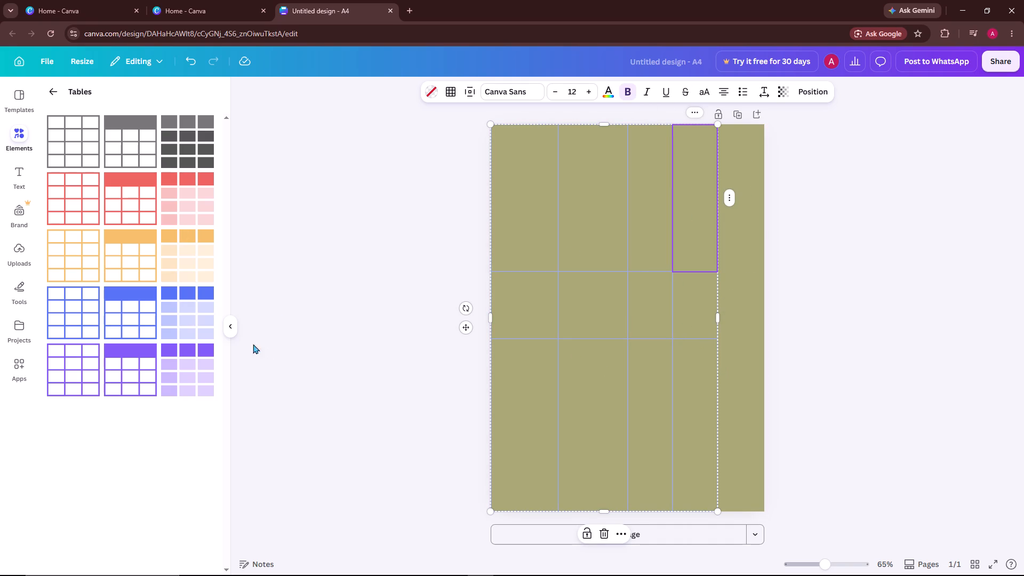
pyautogui.click(234, 322)
pyautogui.click(243, 298)
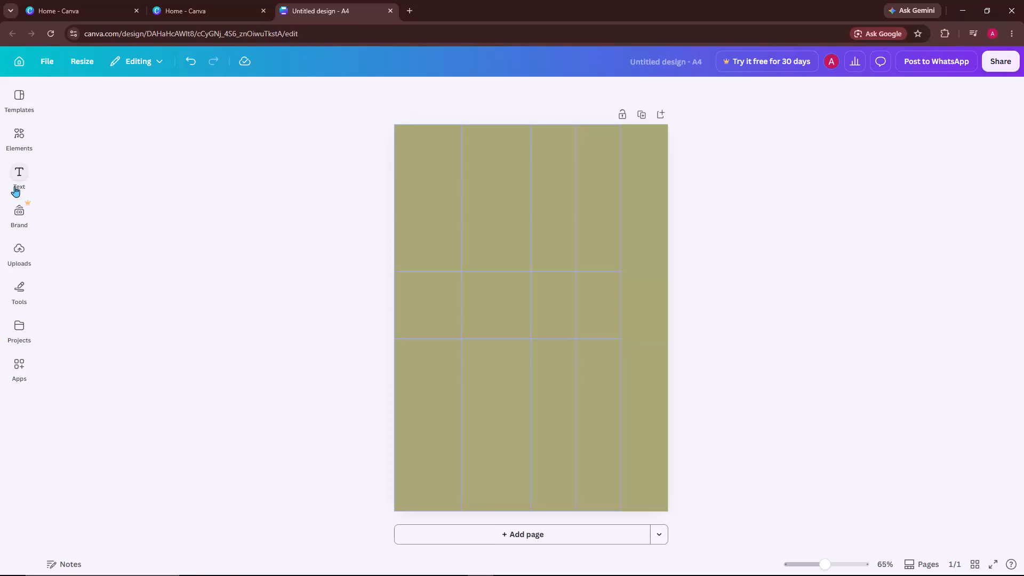
# Search the text fonts for "hedling font" and add a Fontropolis text element from the full font results.
pyautogui.click(14, 186)
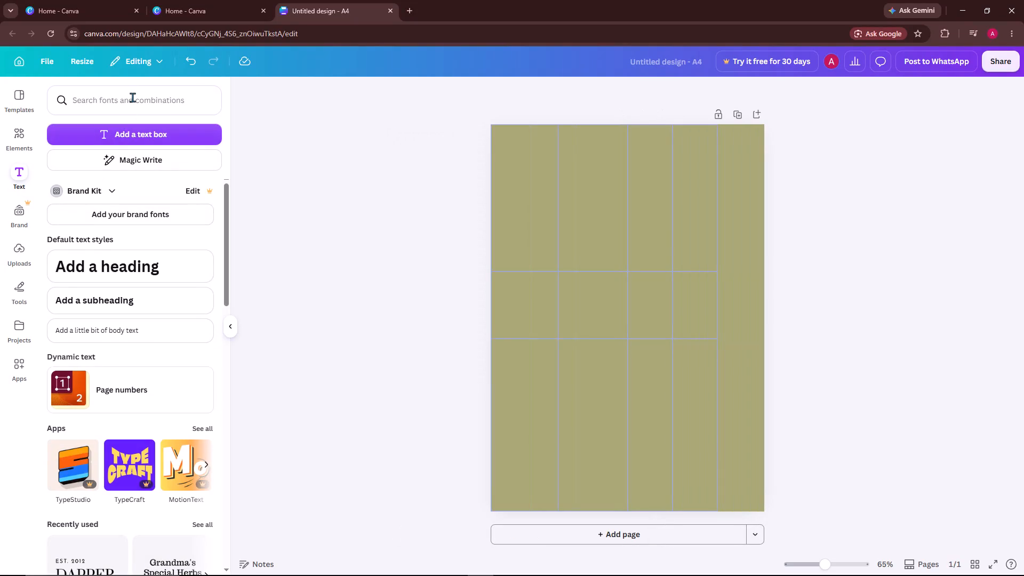
pyautogui.click(132, 97)
pyautogui.click(127, 167)
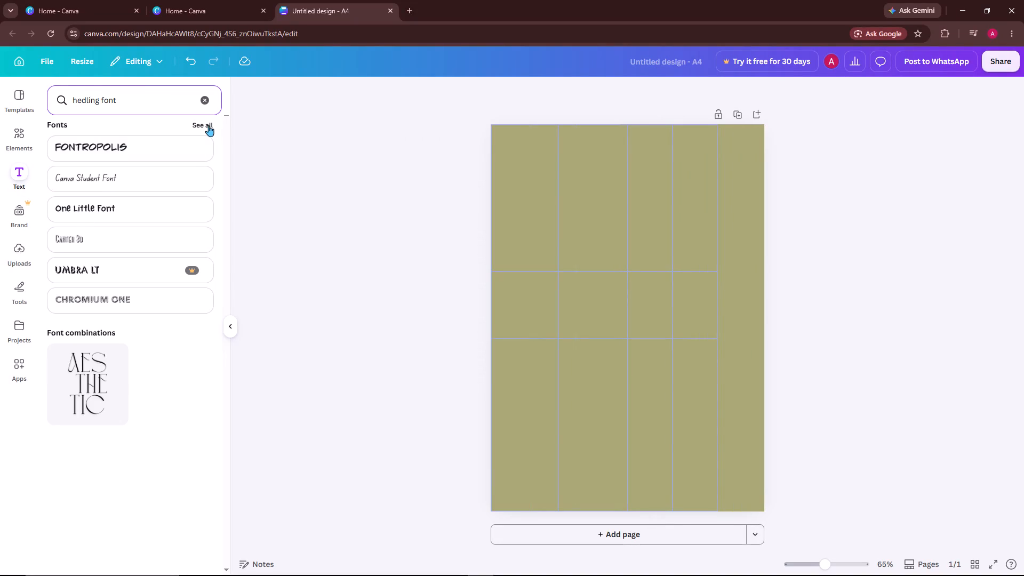
pyautogui.click(209, 125)
pyautogui.click(156, 123)
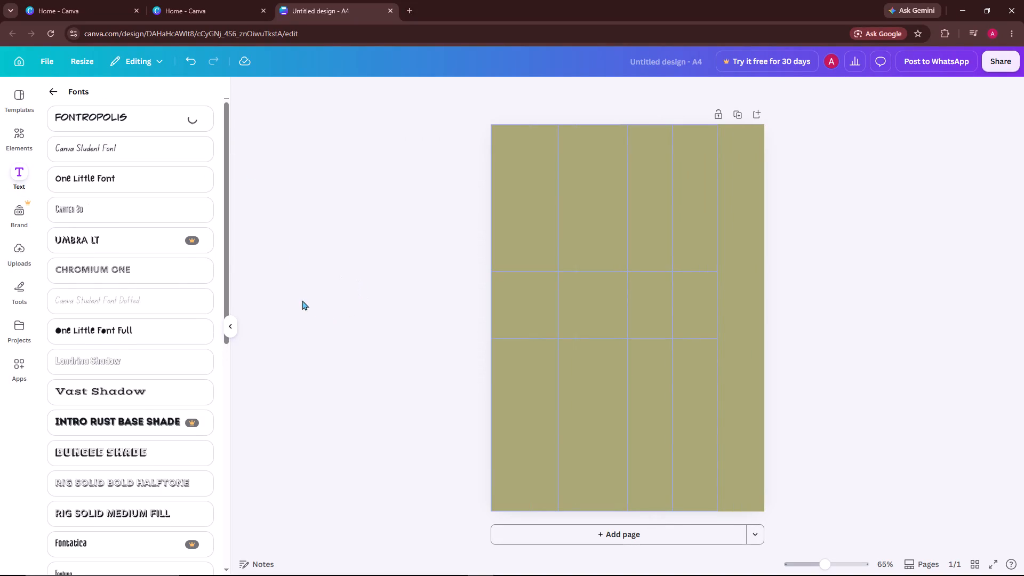
pyautogui.click(227, 321)
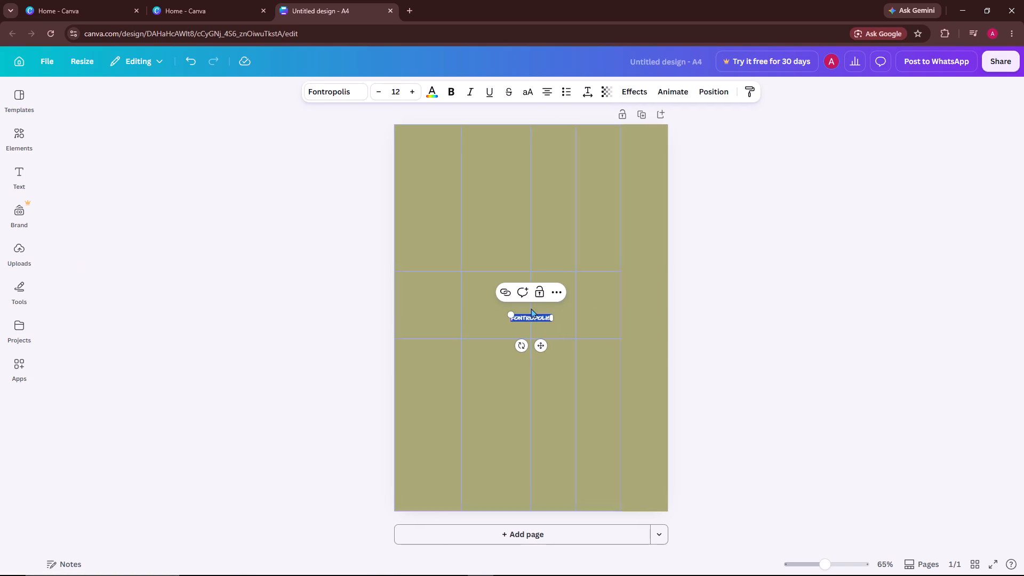
# Enlarge the Fontropolis text to size 30 and rotate it a quarter turn clockwise to read downwards.
pyautogui.moveTo(509, 313); pyautogui.dragTo(471, 299)
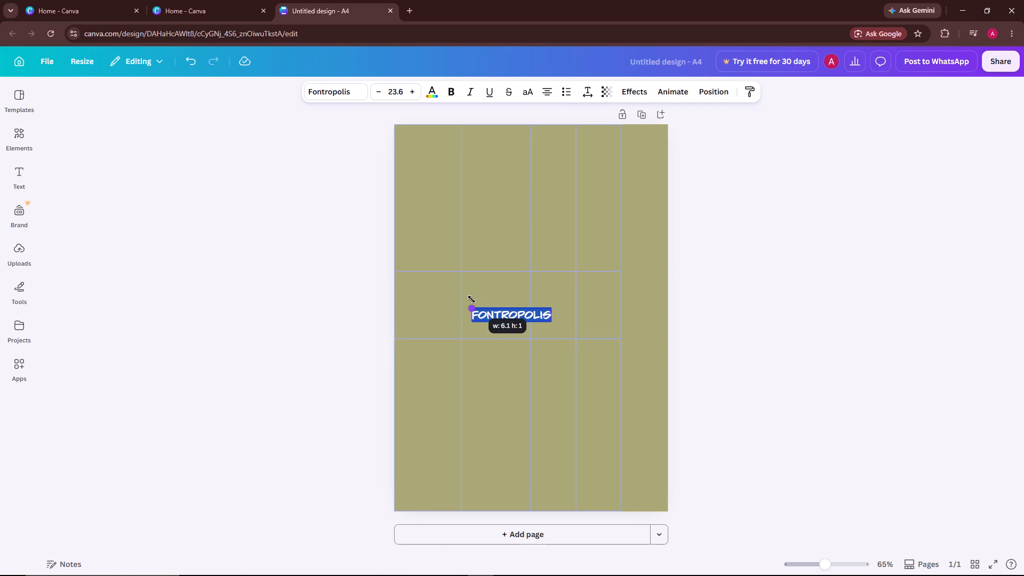
pyautogui.moveTo(471, 299); pyautogui.dragTo(450, 299)
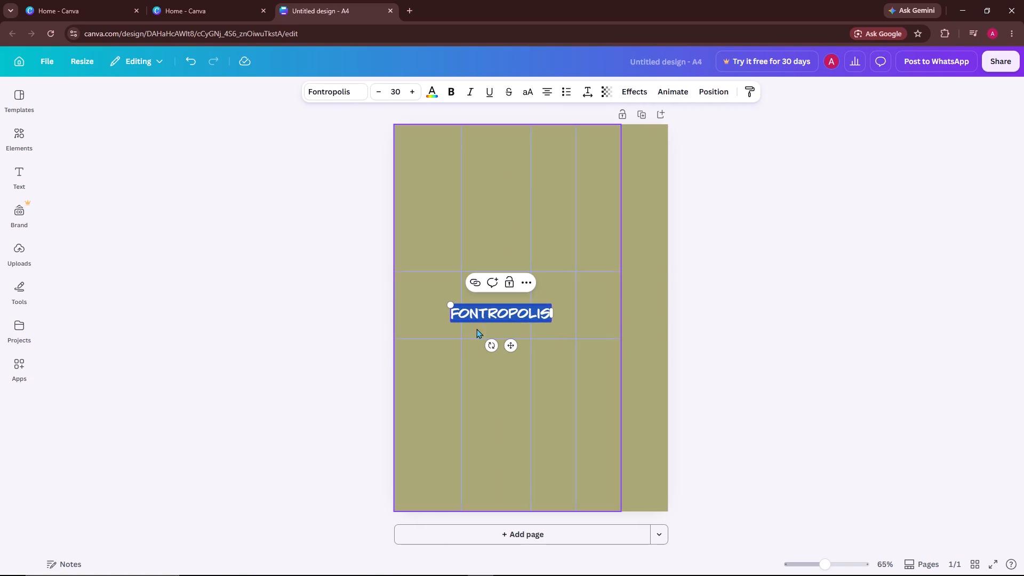
pyautogui.moveTo(485, 346); pyautogui.dragTo(442, 300)
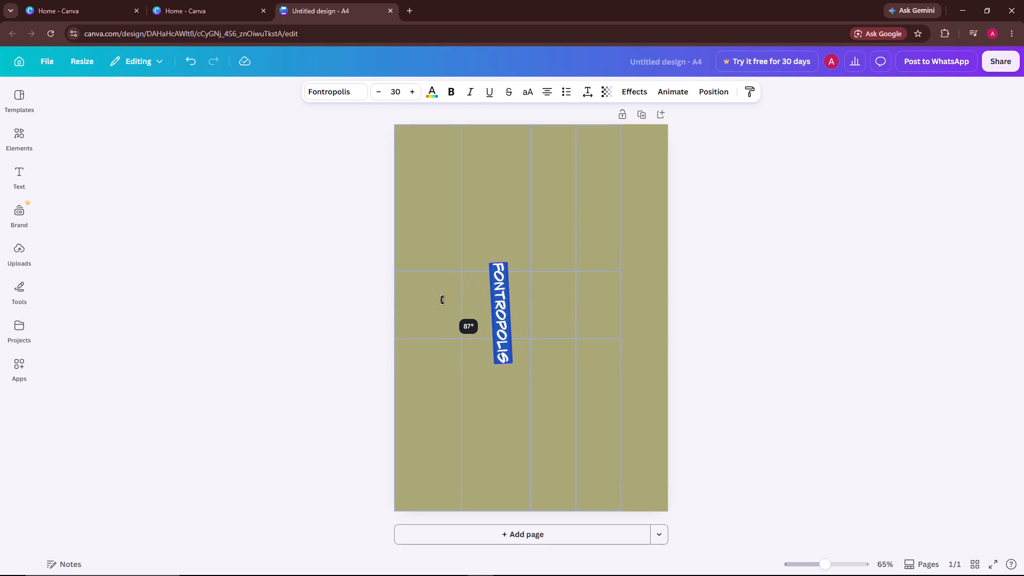
pyautogui.moveTo(442, 300); pyautogui.dragTo(442, 297)
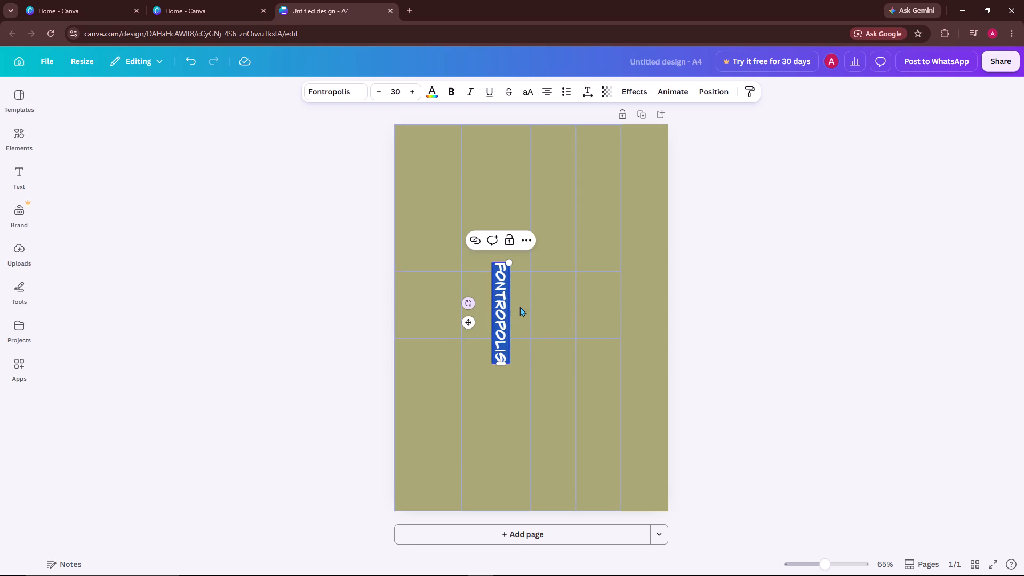
pyautogui.click(322, 299)
# Move the rotated text to the middle of the blank strip beside the table and replace its wording with "THE DNA".
pyautogui.moveTo(503, 310); pyautogui.dragTo(646, 316)
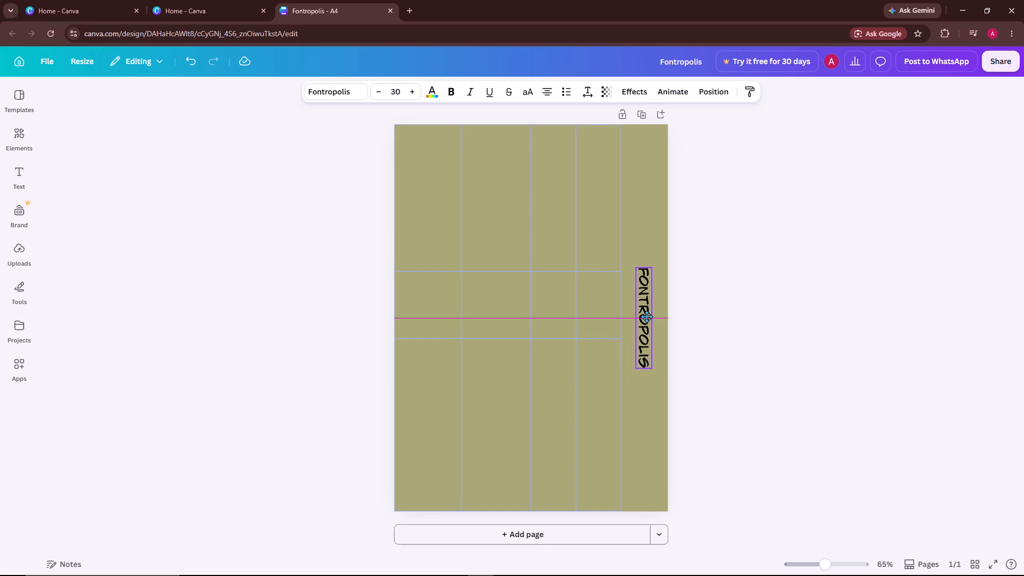
pyautogui.moveTo(646, 316); pyautogui.dragTo(646, 314)
pyautogui.click(646, 314)
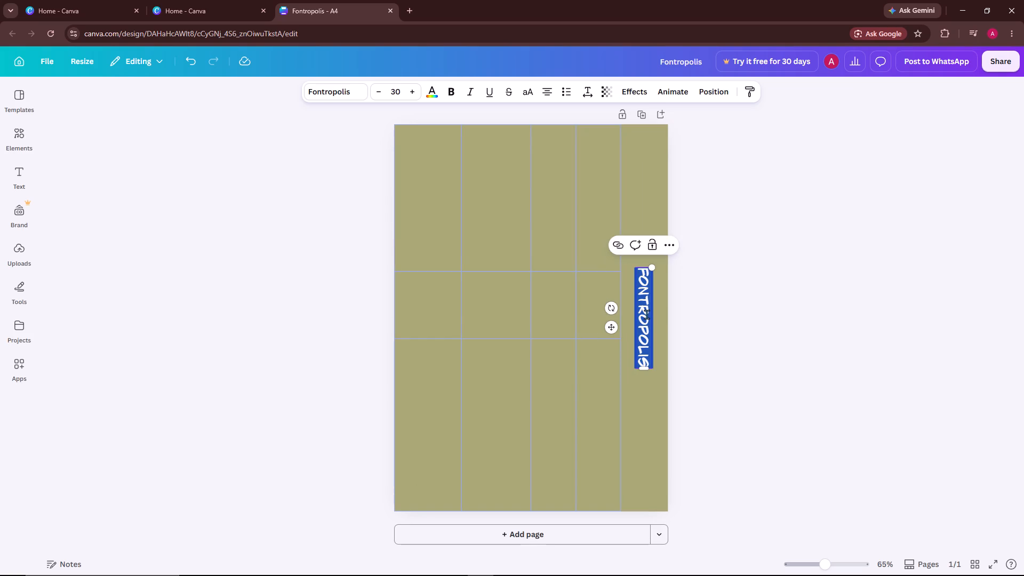
pyautogui.press('BackSpace')
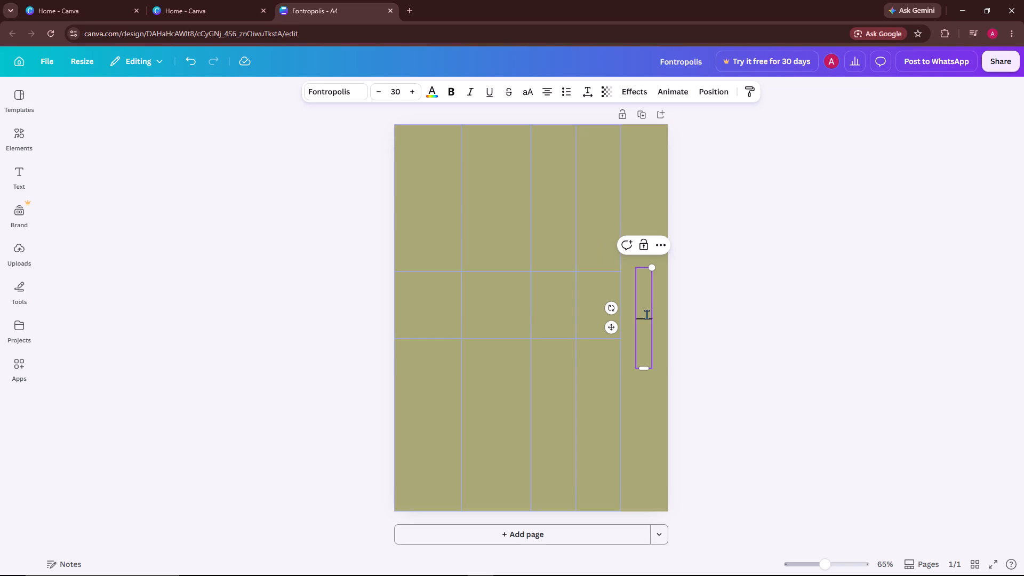
pyautogui.press('t')
pyautogui.write('HE')
pyautogui.press('space')
pyautogui.write('DNA')
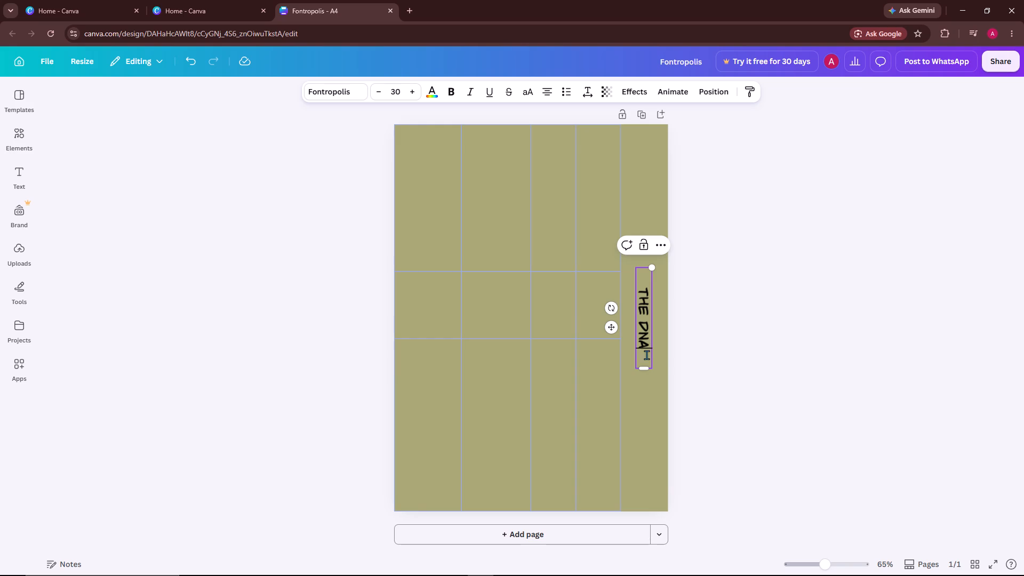
pyautogui.click(633, 408)
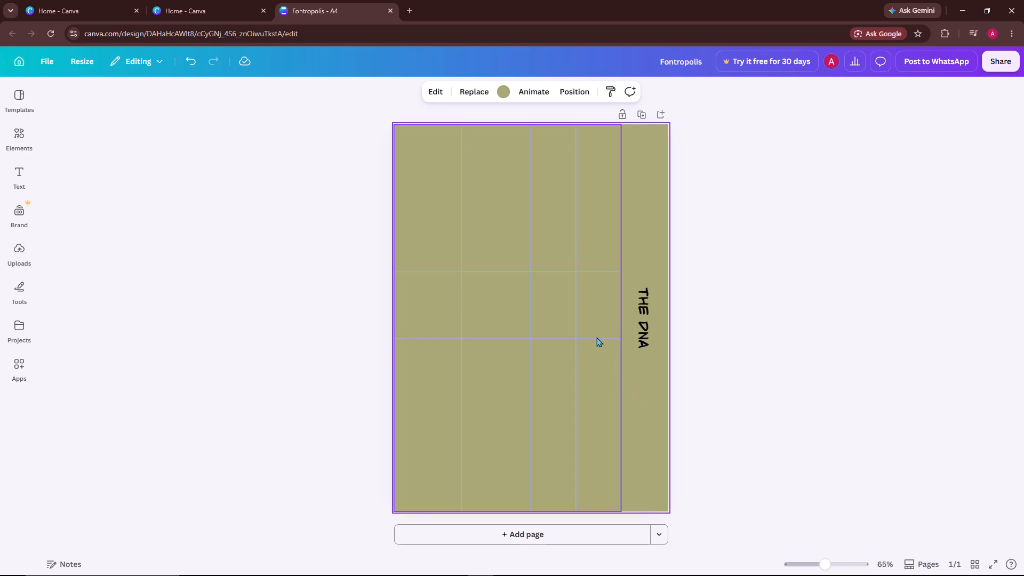
# Raise the table's upper horizontal divider well towards the page top and lower the other divider slightly, making the middle band much taller.
pyautogui.click(587, 339)
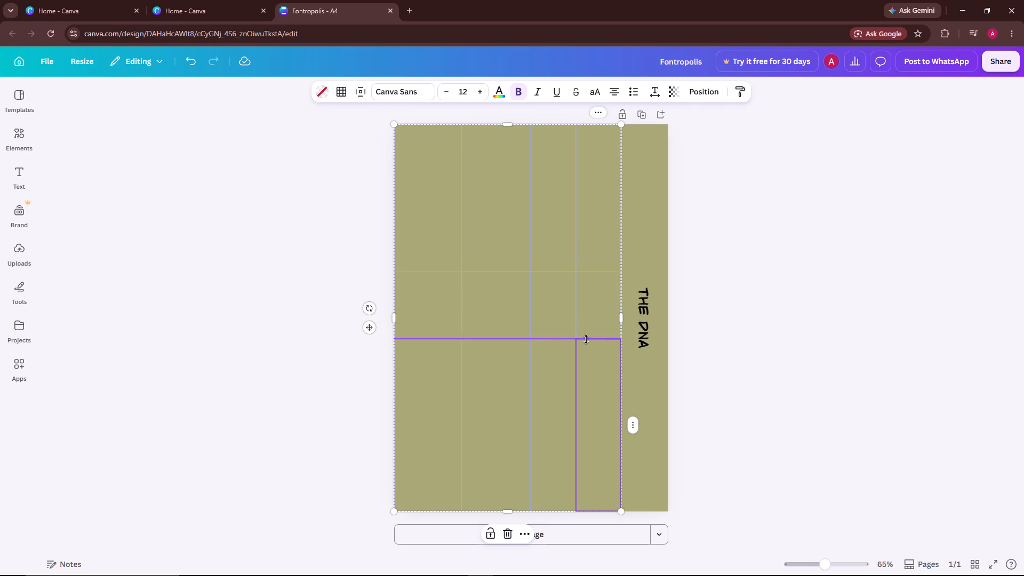
pyautogui.moveTo(530, 341); pyautogui.dragTo(530, 371)
pyautogui.moveTo(517, 276); pyautogui.dragTo(516, 188)
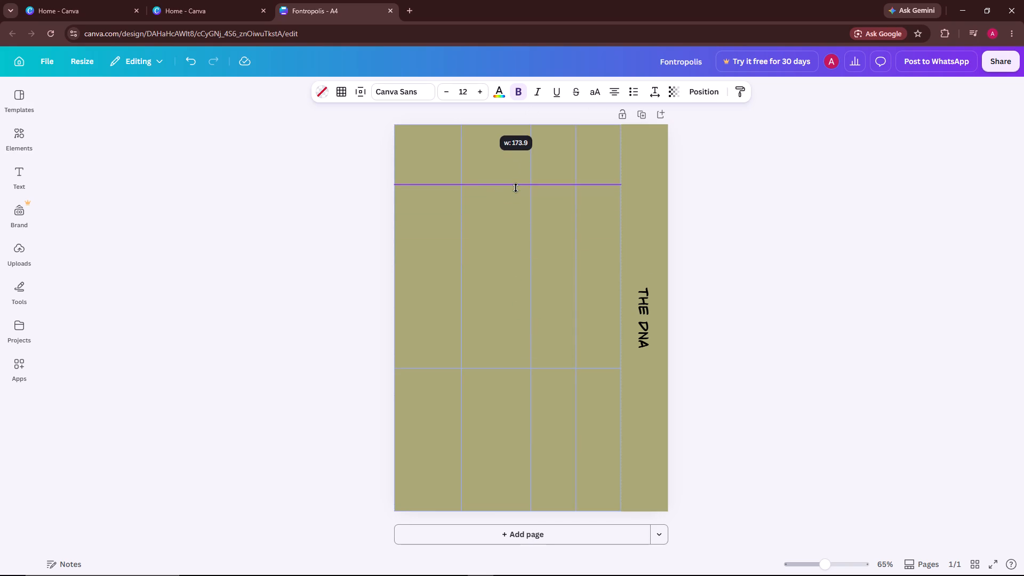
pyautogui.moveTo(516, 188); pyautogui.dragTo(516, 196)
pyautogui.moveTo(514, 365); pyautogui.dragTo(513, 342)
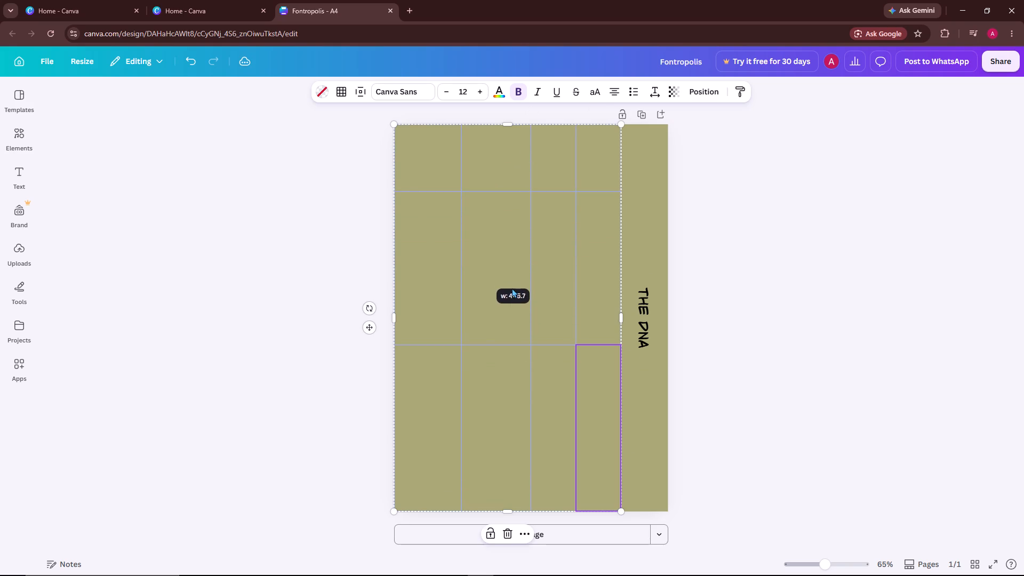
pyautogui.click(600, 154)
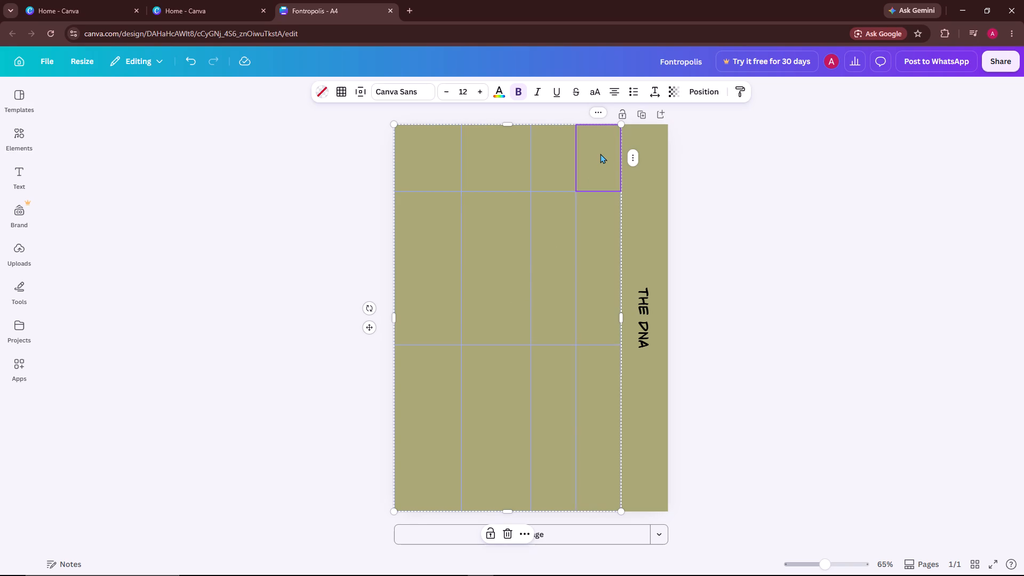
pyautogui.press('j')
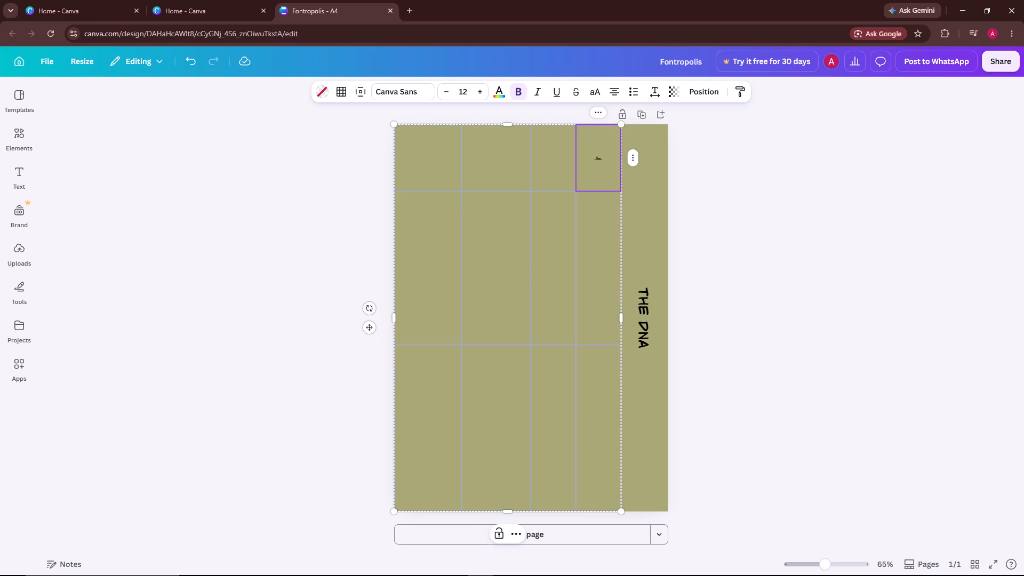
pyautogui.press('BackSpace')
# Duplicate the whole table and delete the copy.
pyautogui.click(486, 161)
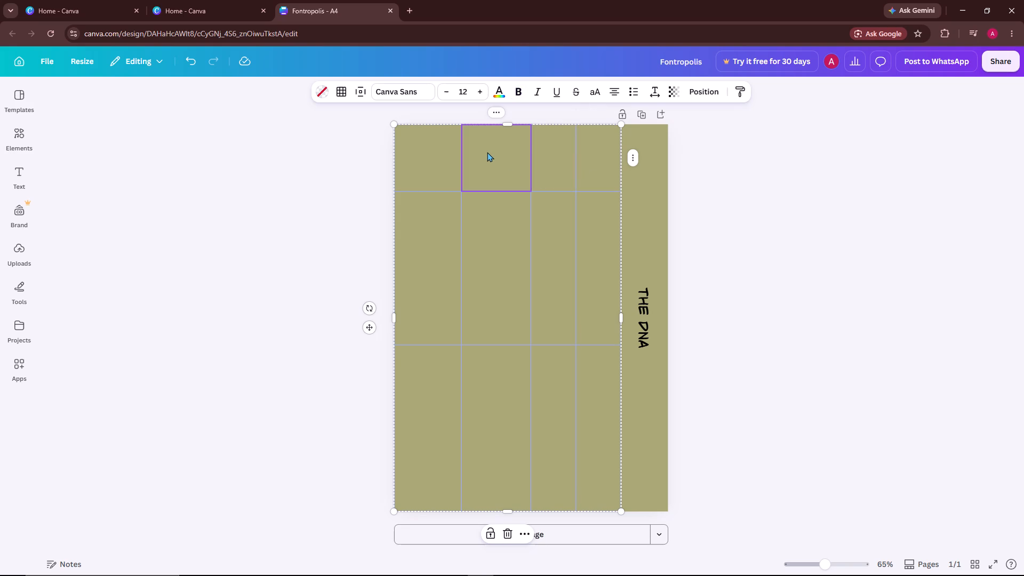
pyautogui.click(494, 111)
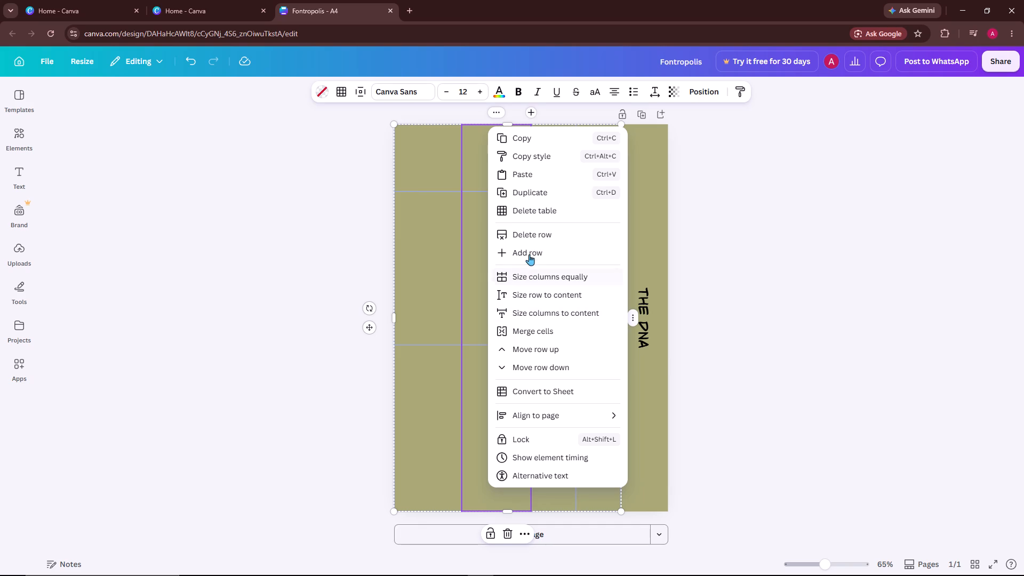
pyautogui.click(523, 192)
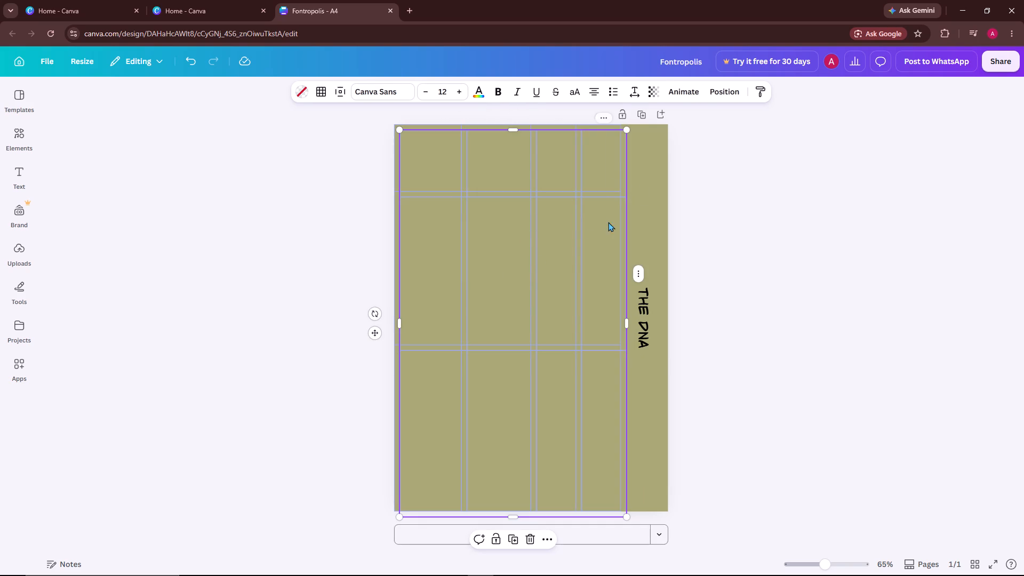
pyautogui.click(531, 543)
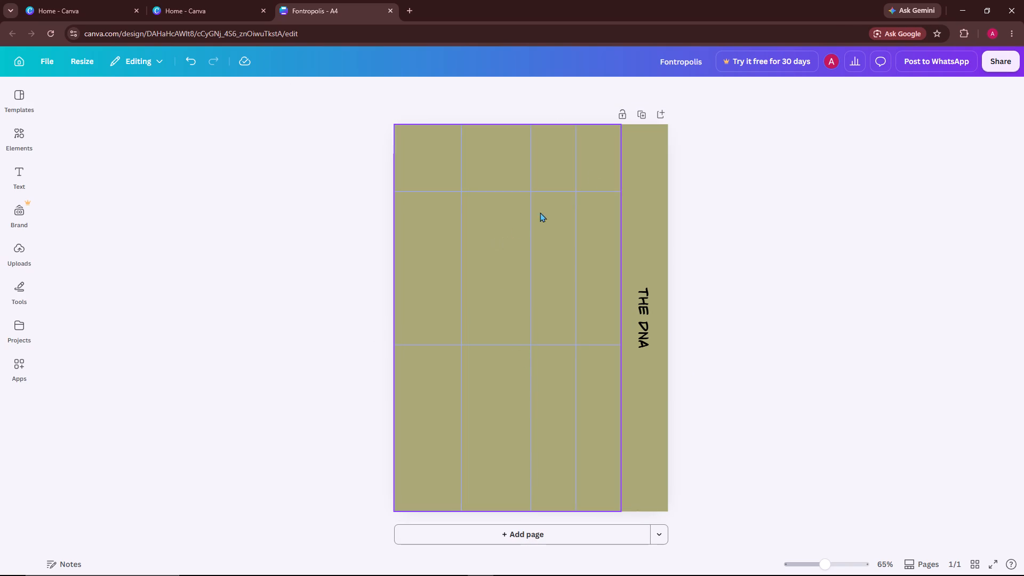
# Move the vertical divider nearest the "THE DNA" title towards it, narrowing the table's outermost column to a slim strip.
pyautogui.click(577, 260)
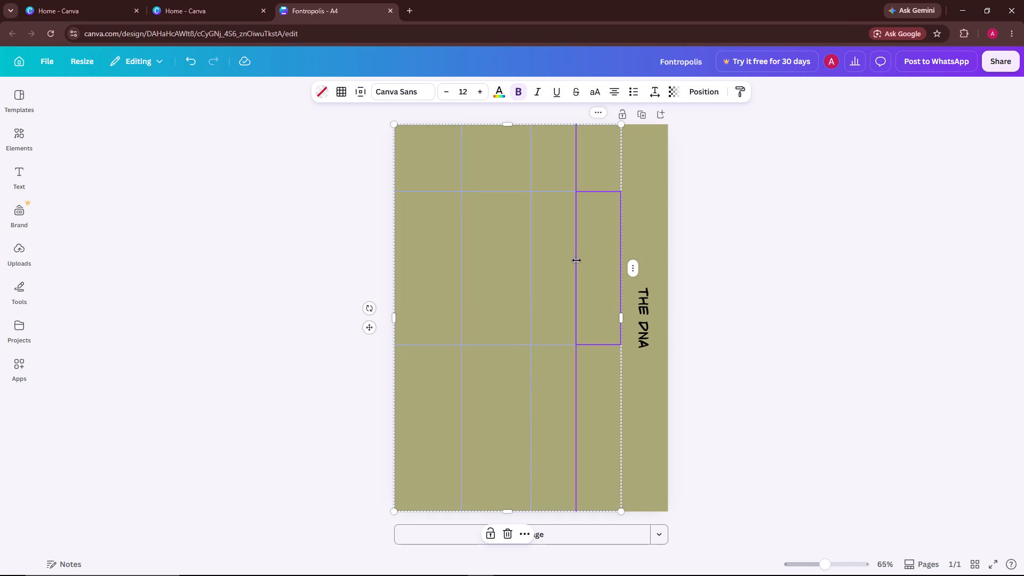
pyautogui.click(577, 260)
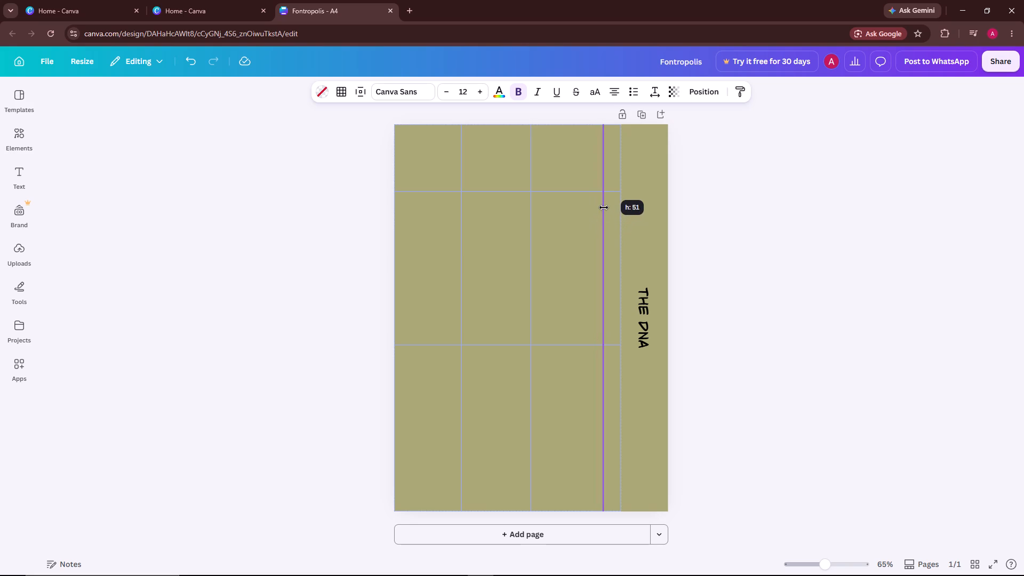
# Enter "Nitrogenous base" in the uppermost cell of the narrow column beside the title.
pyautogui.click(615, 148)
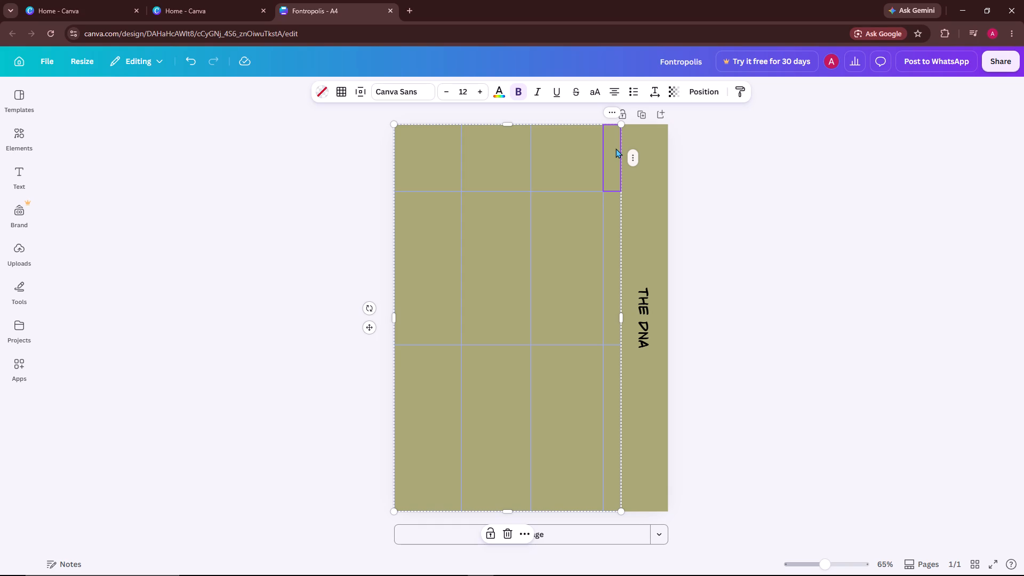
pyautogui.press('n')
pyautogui.press('n')
pyautogui.press('i')
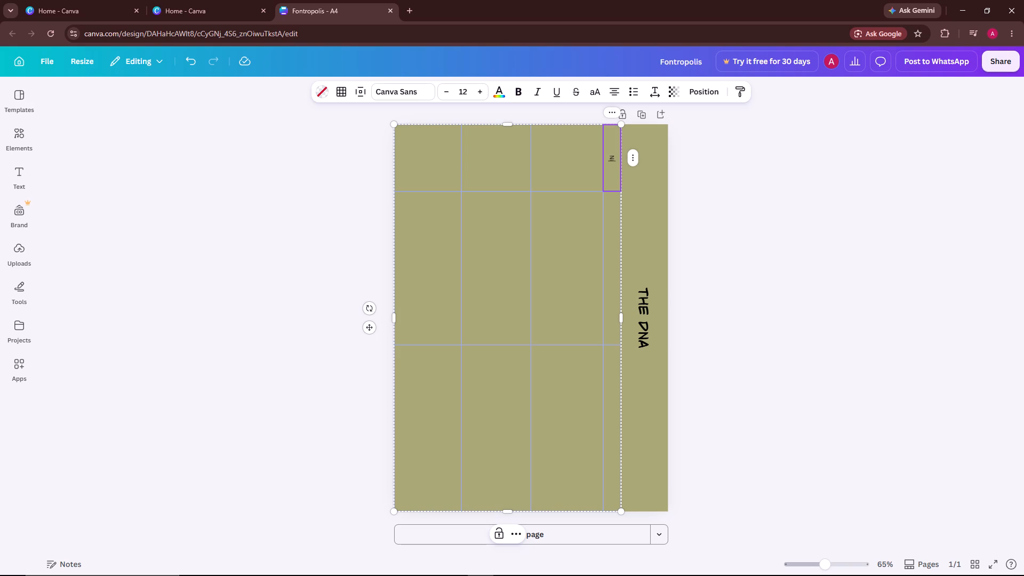
pyautogui.press('r')
pyautogui.press('BackSpace')
pyautogui.write('tro')
pyautogui.write('ge')
pyautogui.press('n')
pyautogui.write('ous')
pyautogui.press('space')
pyautogui.write('base')
# Nudge the divider below the "Nitrogenous base" cell slightly towards the page top, to a width of about 189.
pyautogui.click(612, 186)
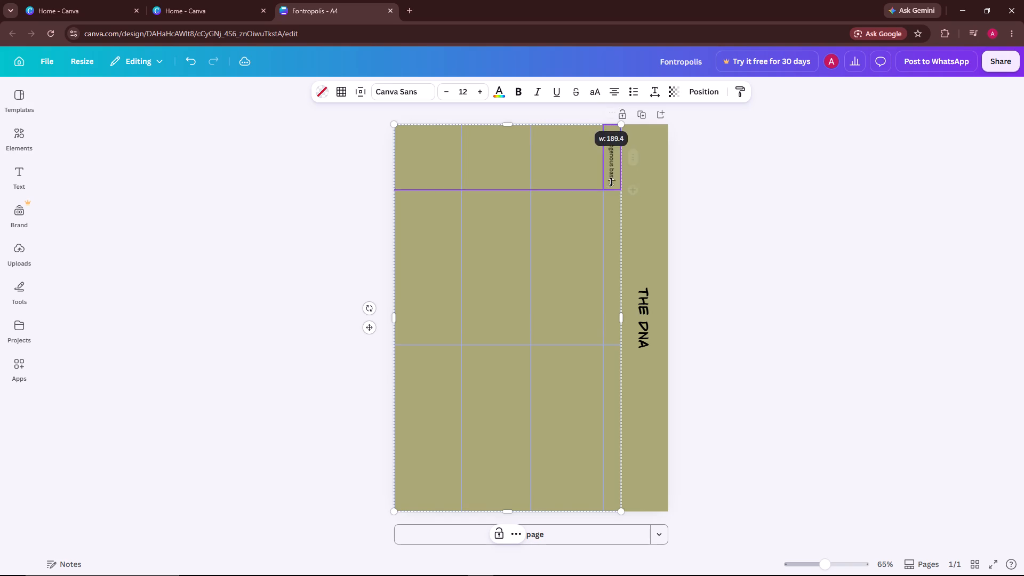
pyautogui.click(611, 180)
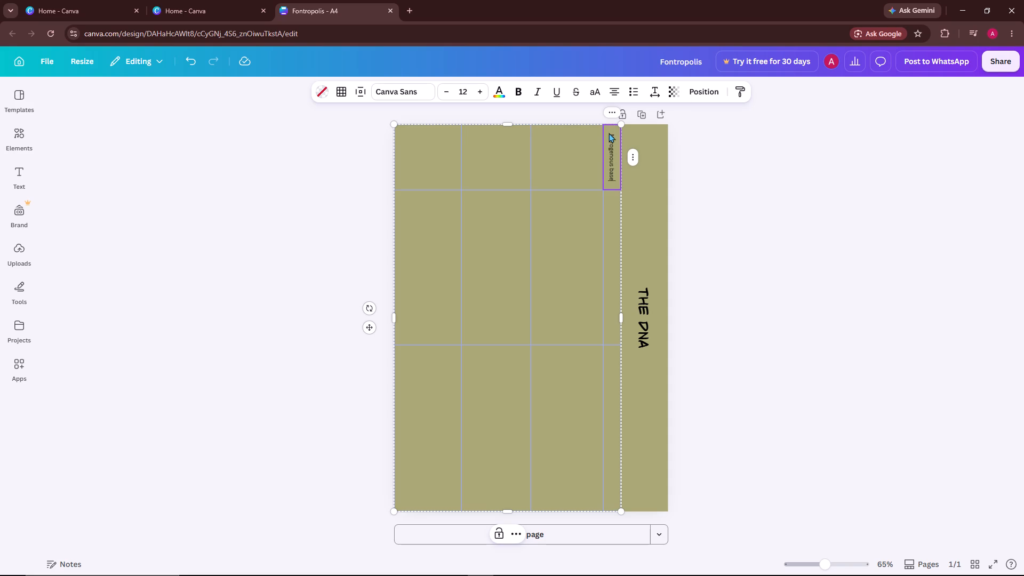
# Recolour the "Nitrogenous base" text with a custom bright red.
pyautogui.click(611, 136)
pyautogui.moveTo(611, 136); pyautogui.dragTo(615, 175)
pyautogui.click(505, 95)
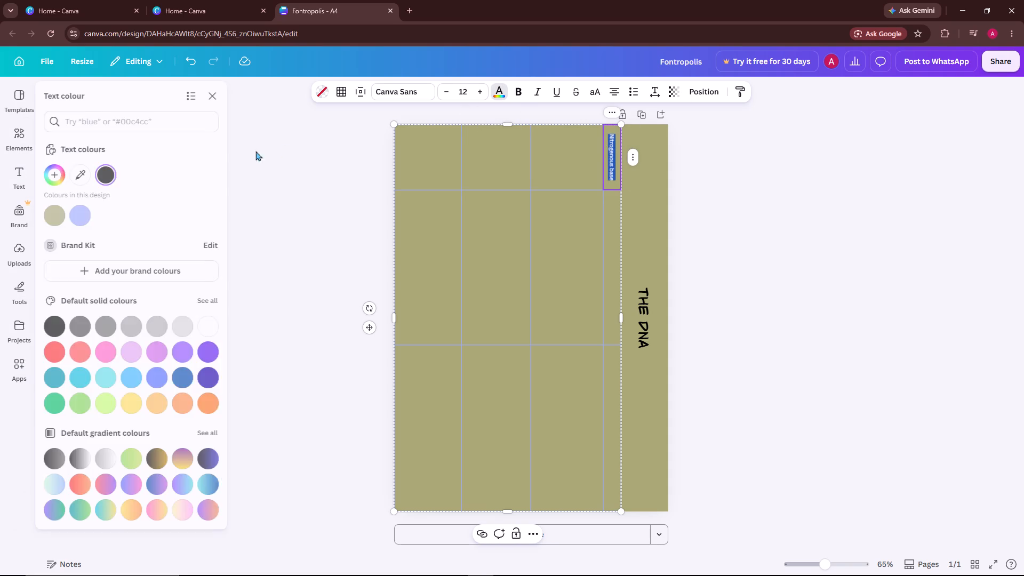
pyautogui.click(59, 175)
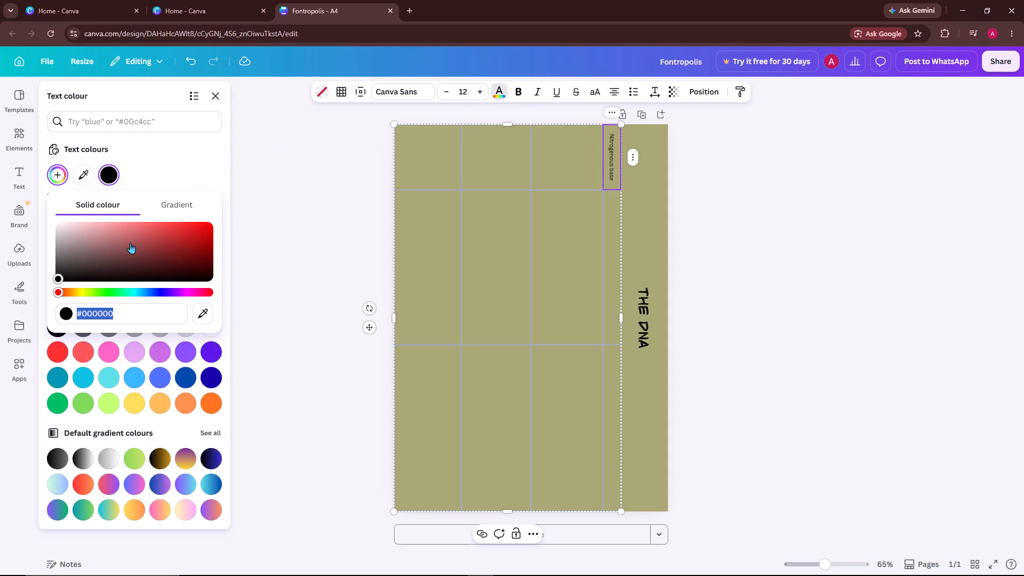
pyautogui.moveTo(159, 233); pyautogui.dragTo(159, 242)
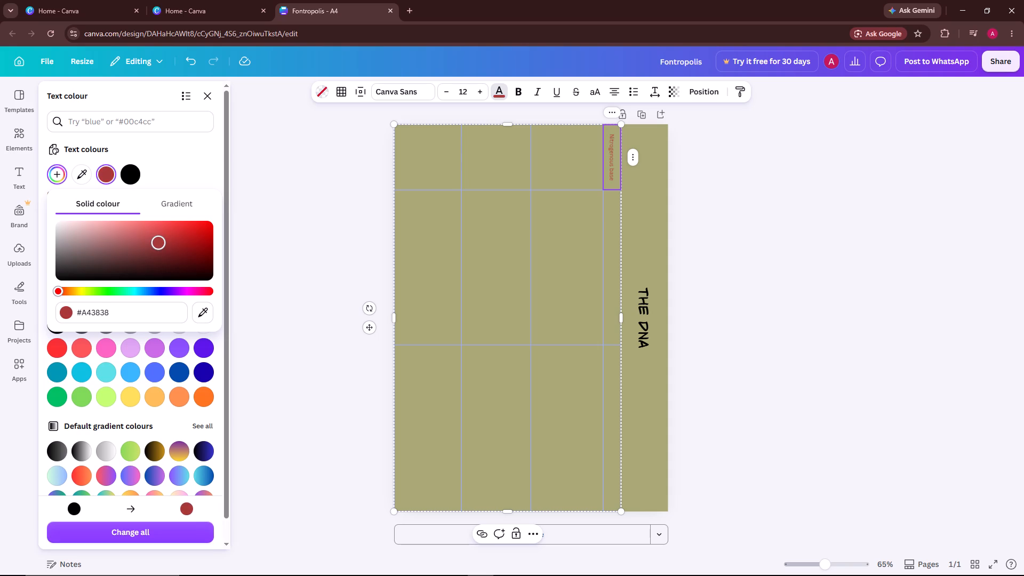
pyautogui.moveTo(159, 242); pyautogui.dragTo(157, 235)
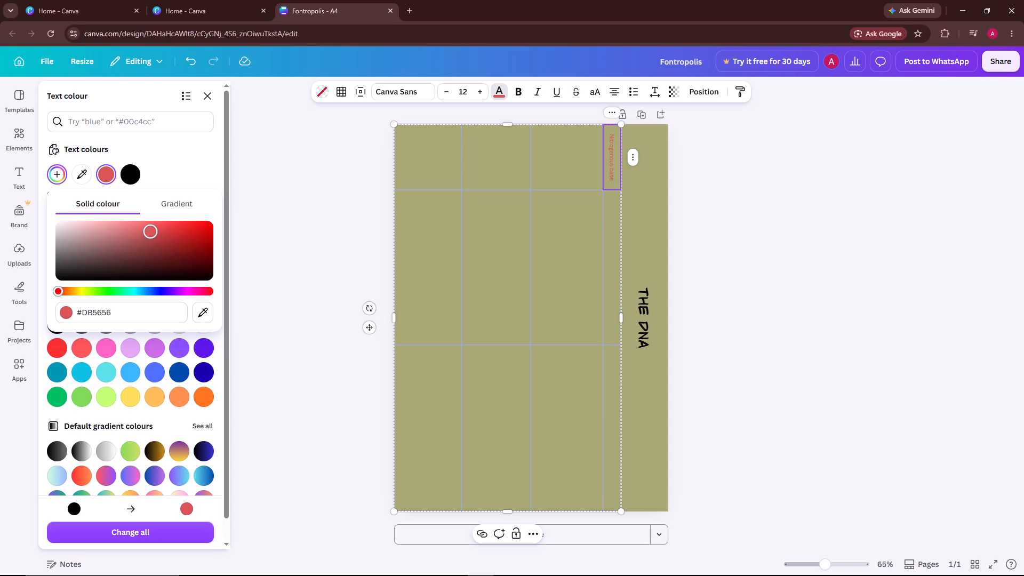
pyautogui.moveTo(157, 235); pyautogui.dragTo(190, 223)
pyautogui.click(325, 223)
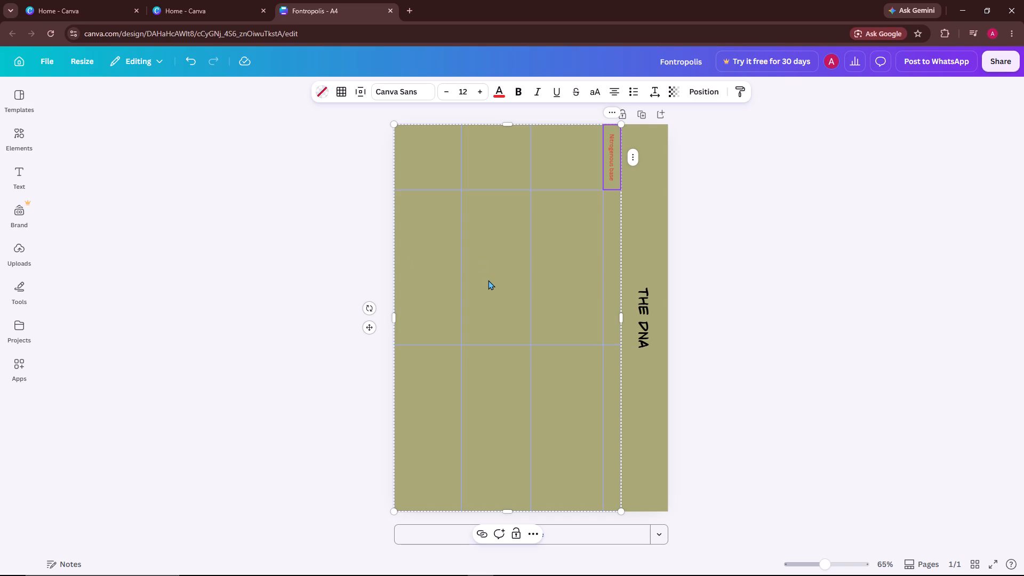
# Enter "Nucleoside made in RNA/DNA" in the narrow column's tall middle cell.
pyautogui.click(615, 236)
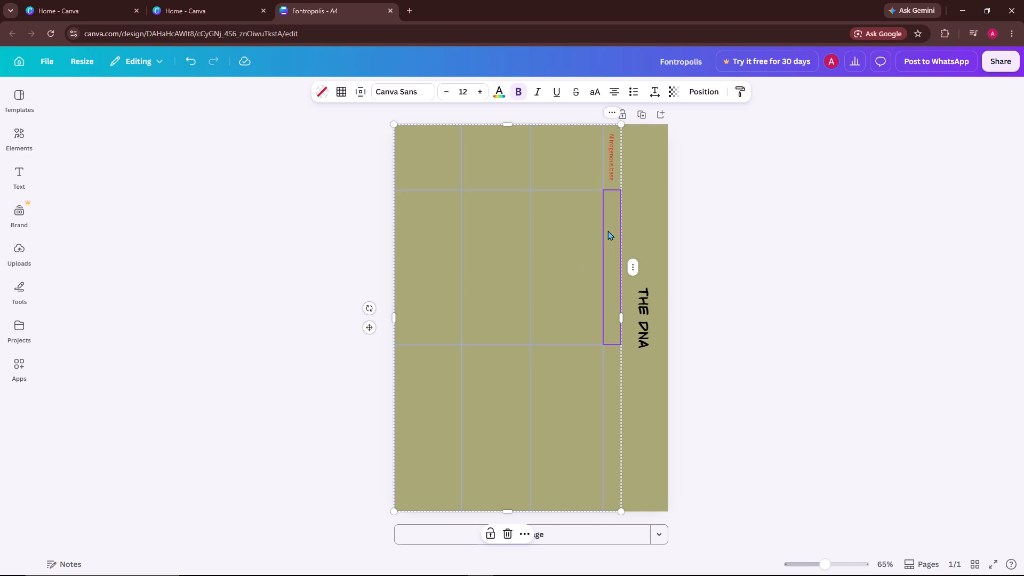
pyautogui.press('n')
pyautogui.write('uc')
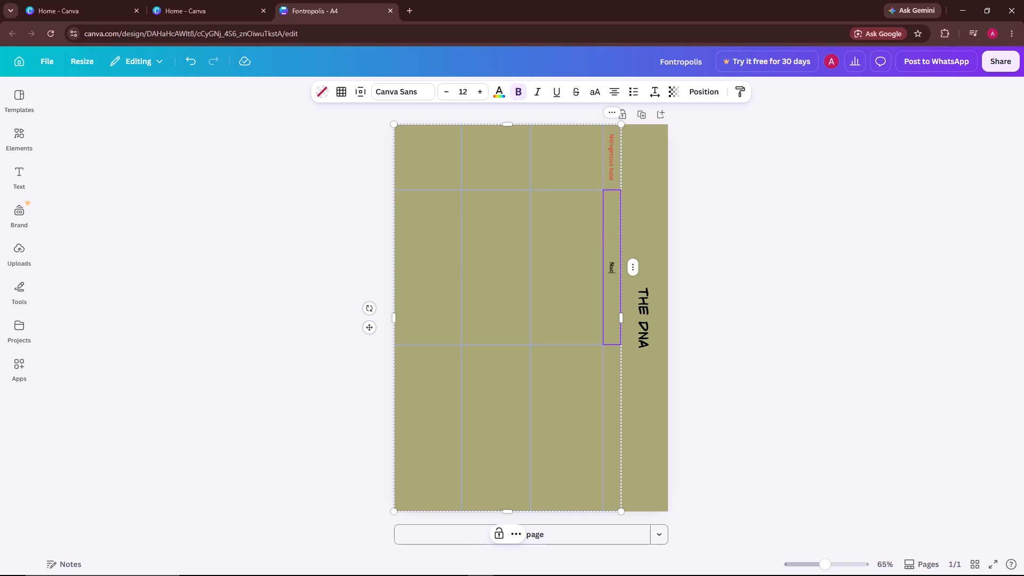
pyautogui.press('l')
pyautogui.press('BackSpace')
pyautogui.press('e')
pyautogui.press('BackSpace')
pyautogui.write('leo')
pyautogui.write('side')
pyautogui.press('space')
pyautogui.write('made in')
pyautogui.press('space')
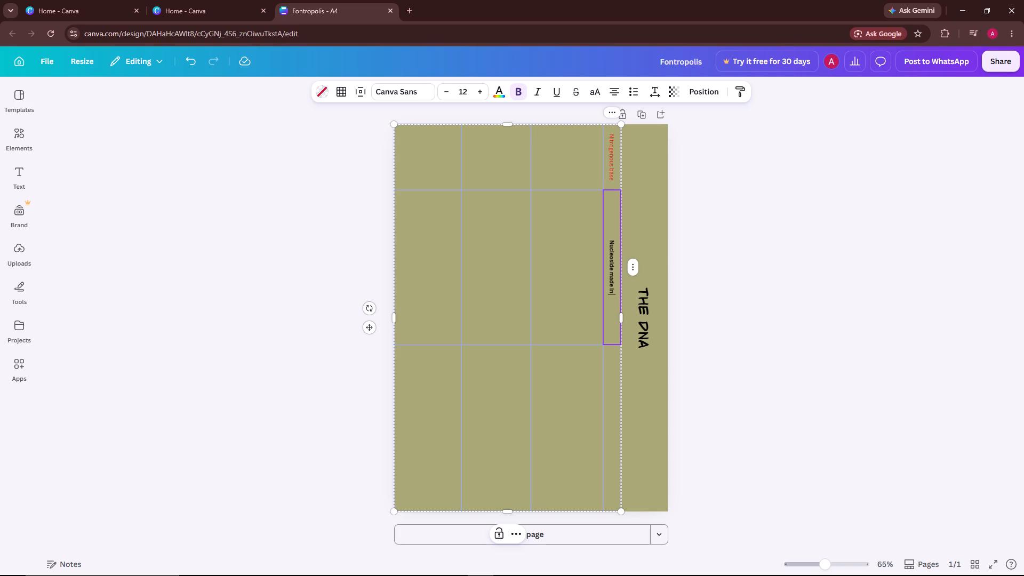
pyautogui.write('RNA')
pyautogui.press('/')
pyautogui.write('DNA')
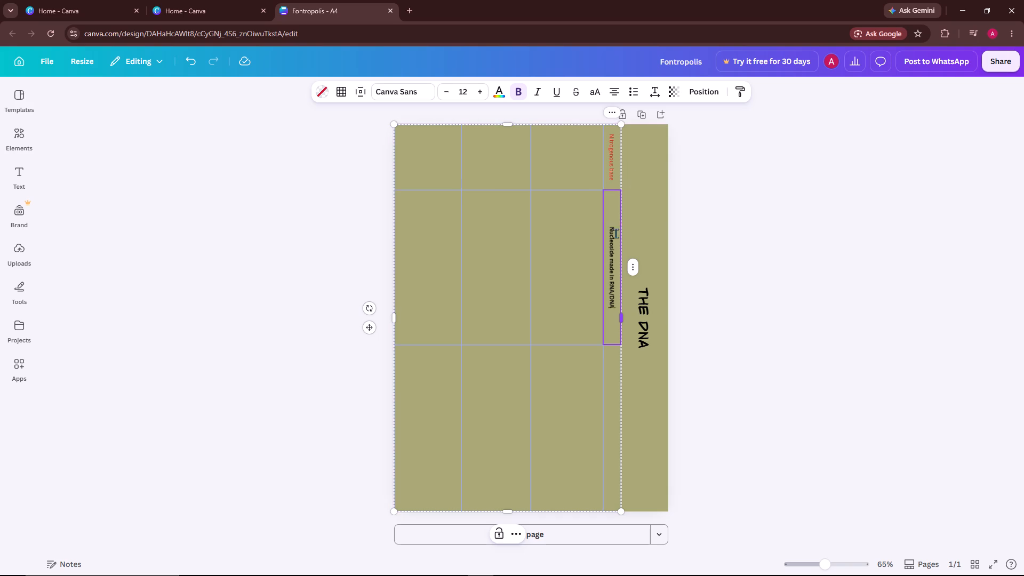
# Recolour the "Nucleoside made in RNA/DNA" text with the same red as the "Nitrogenous base" heading.
pyautogui.click(612, 226)
pyautogui.moveTo(612, 226); pyautogui.dragTo(612, 256)
pyautogui.moveTo(612, 256); pyautogui.dragTo(615, 297)
pyautogui.click(498, 97)
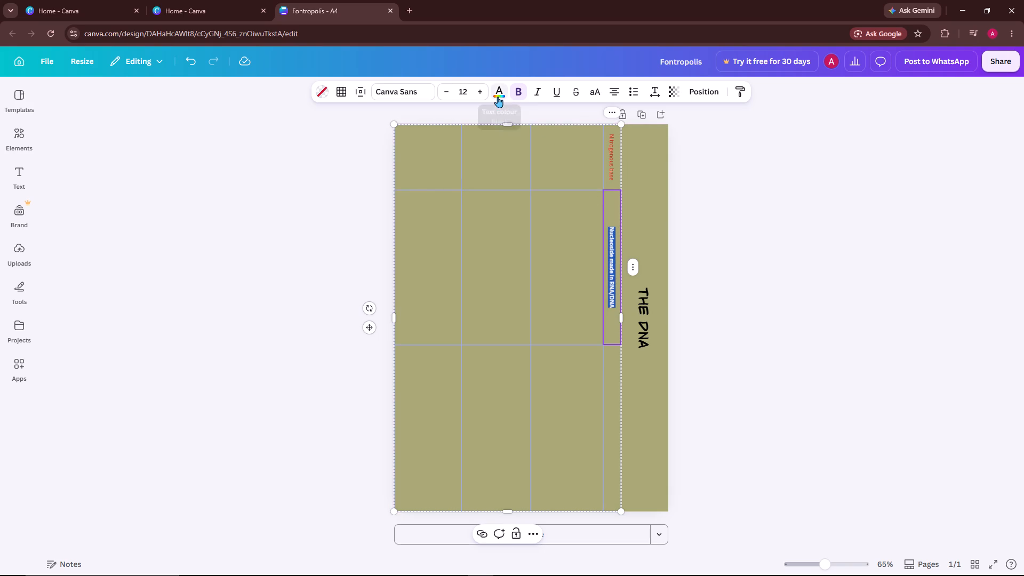
pyautogui.click(113, 175)
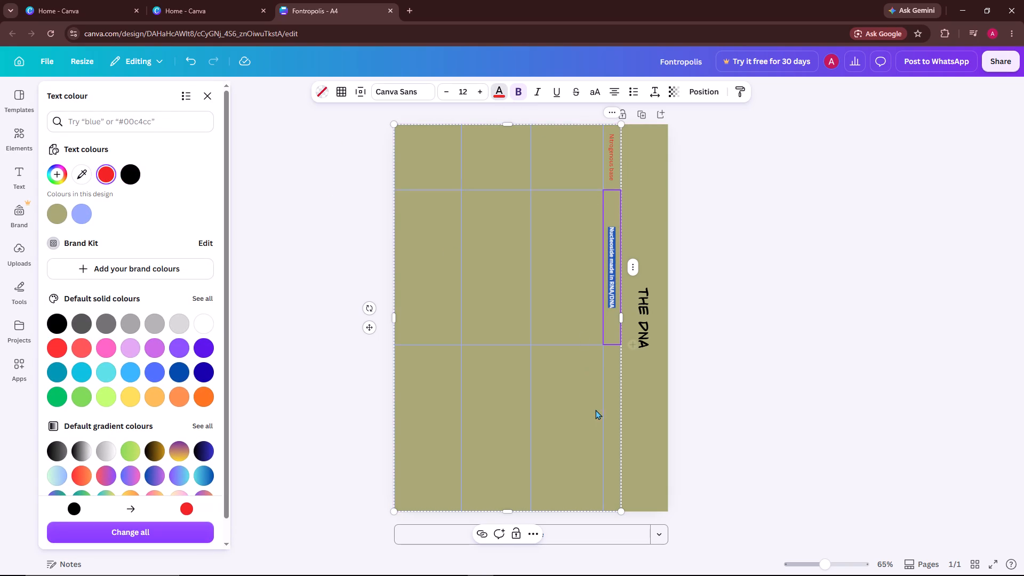
# Enter "Nucleotide made in RNA/DNA" in the last empty cell of the narrow heading column, below the "Nucleoside made in RNA/DNA" cell.
pyautogui.click(615, 370)
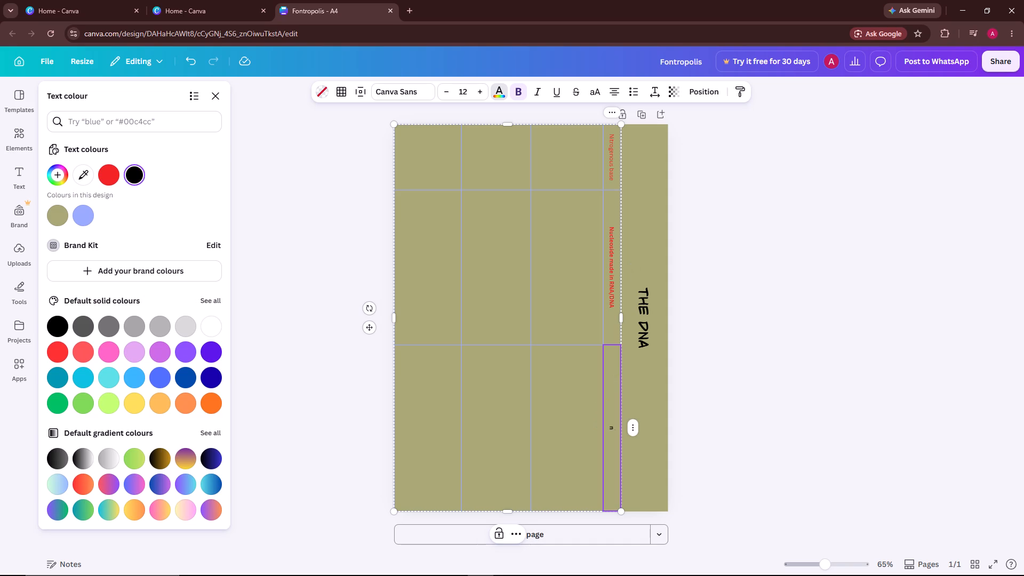
pyautogui.write('uc')
pyautogui.press('BackSpace')
pyautogui.press('BackSpace')
pyautogui.press('BackSpace')
pyautogui.press('n')
pyautogui.press('u')
pyautogui.write('cle')
pyautogui.write('otide')
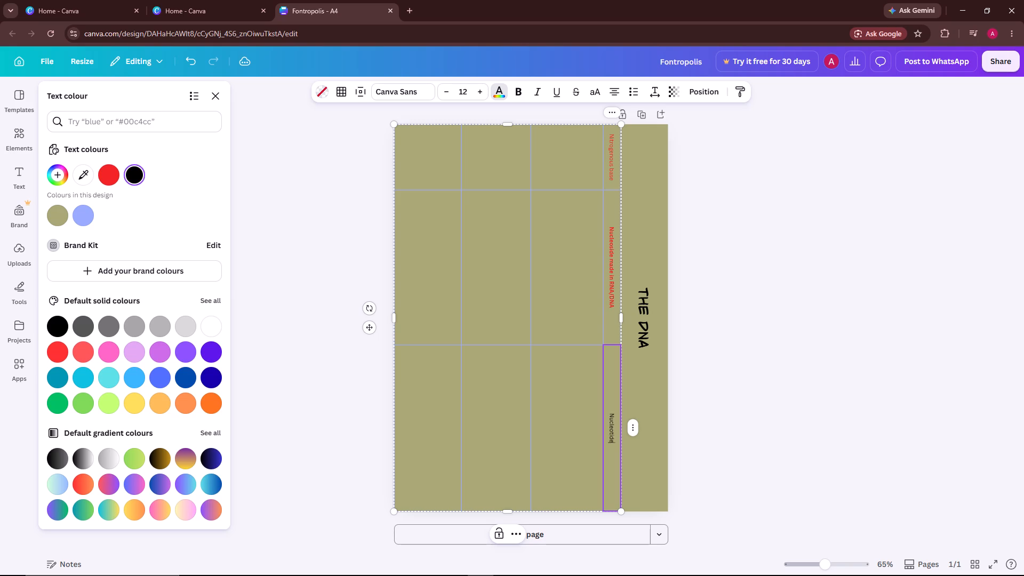
pyautogui.press('space')
pyautogui.write('made in')
pyautogui.press('space')
pyautogui.write('RNA')
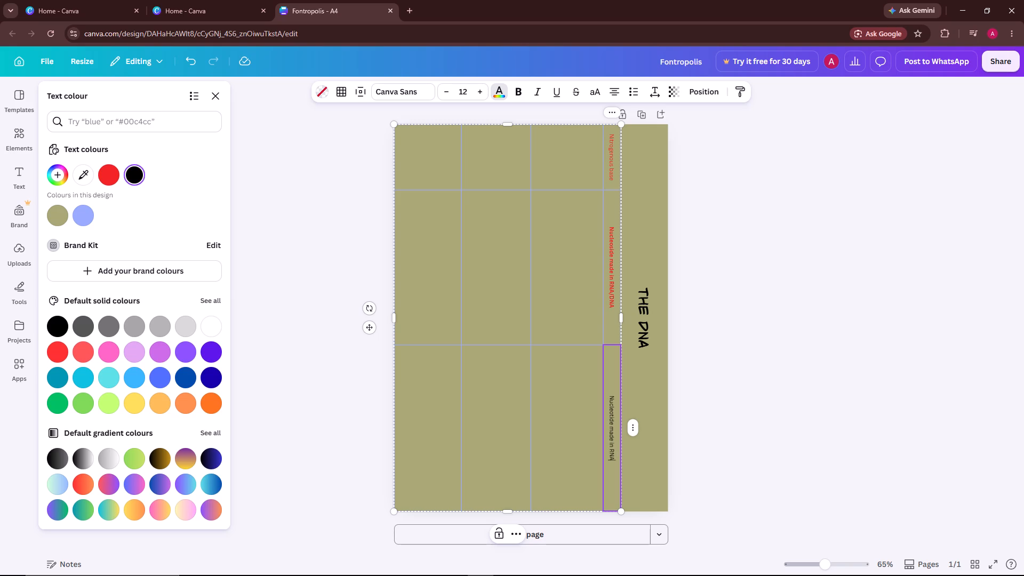
pyautogui.press('/')
pyautogui.write('DNA')
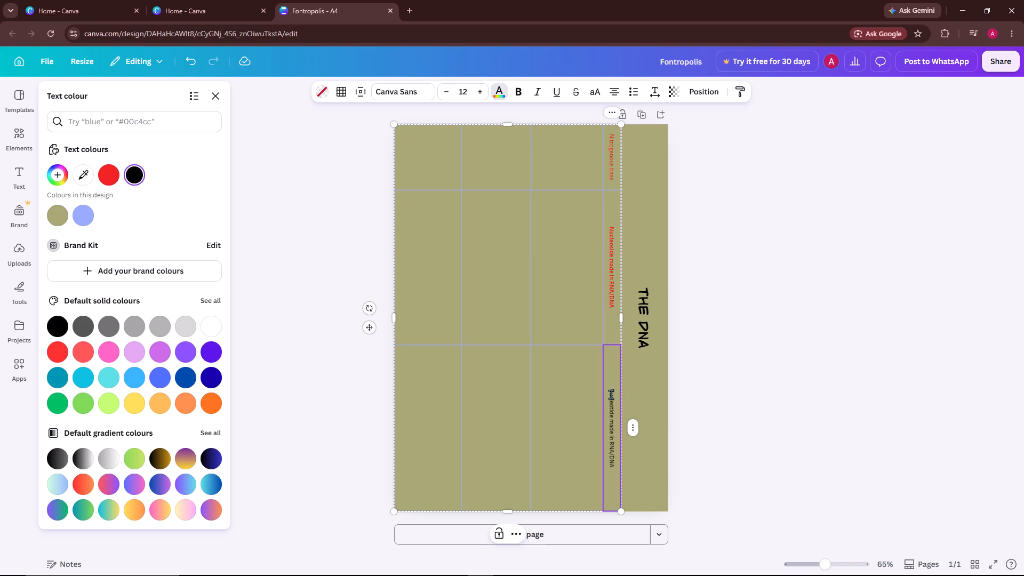
# Recolour the whole "Nucleotide made in RNA/DNA" text with the same red as the other headings and deselect the table.
pyautogui.click(611, 394)
pyautogui.click(612, 389)
pyautogui.moveTo(612, 389); pyautogui.dragTo(613, 410)
pyautogui.moveTo(613, 410); pyautogui.dragTo(616, 459)
pyautogui.click(111, 171)
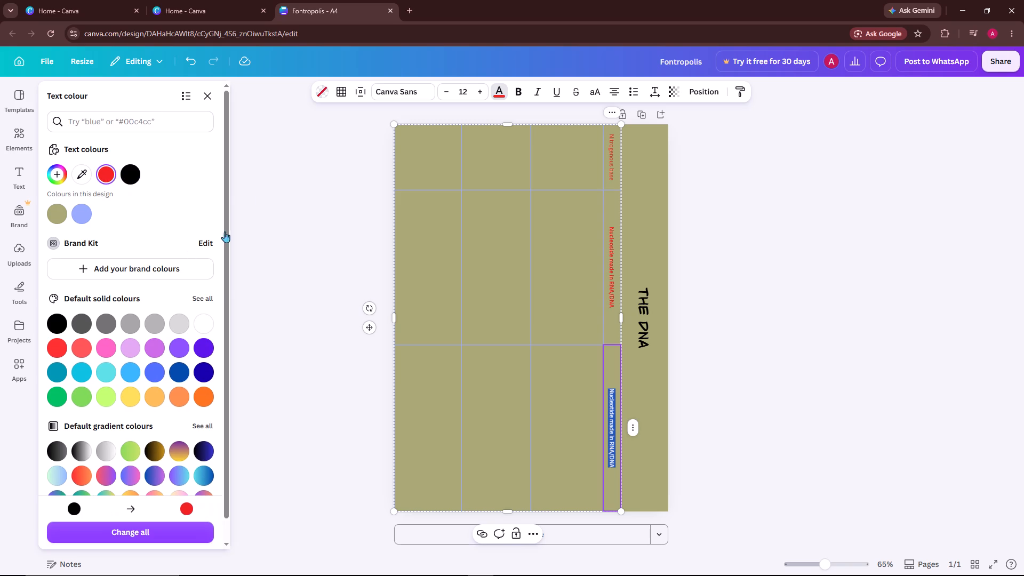
pyautogui.click(259, 136)
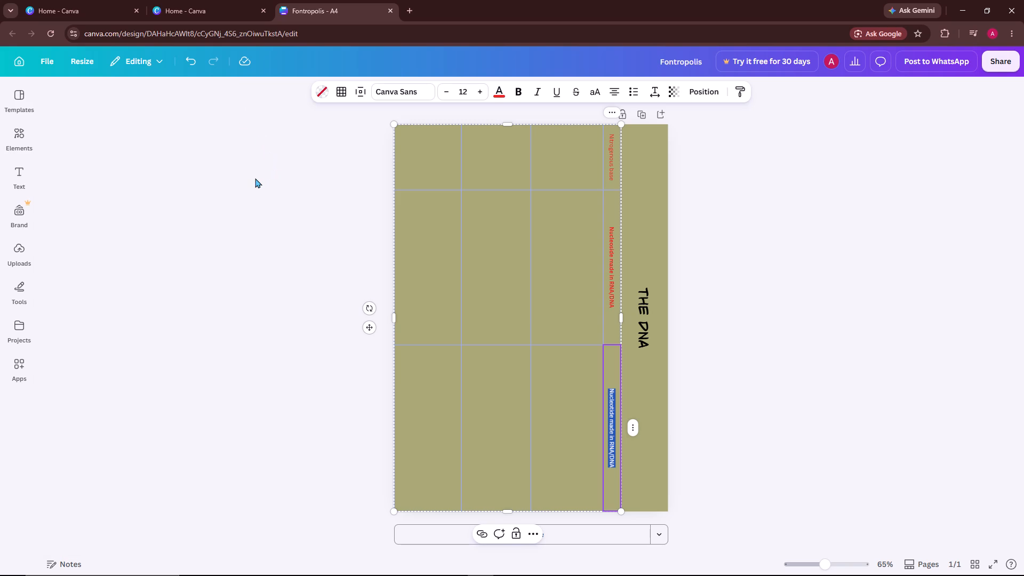
pyautogui.click(251, 181)
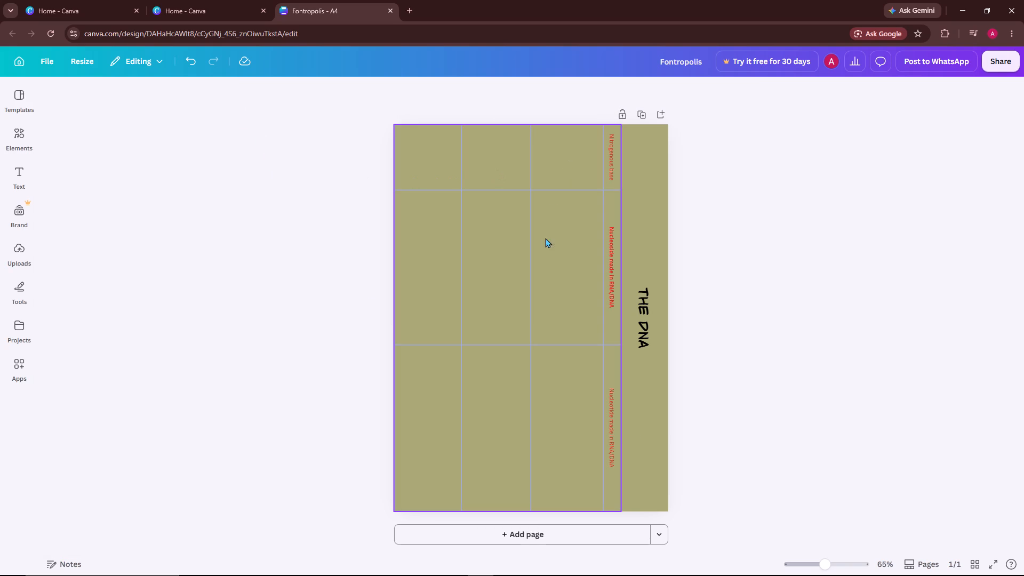
# Narrow the empty table column beside the red headings to a bit under half its width by moving its far divider towards them.
pyautogui.click(531, 259)
pyautogui.moveTo(531, 259); pyautogui.dragTo(571, 210)
# Enter "Adenine" in the narrowed column's cell beside the "Nitrogenous base" heading.
pyautogui.click(582, 165)
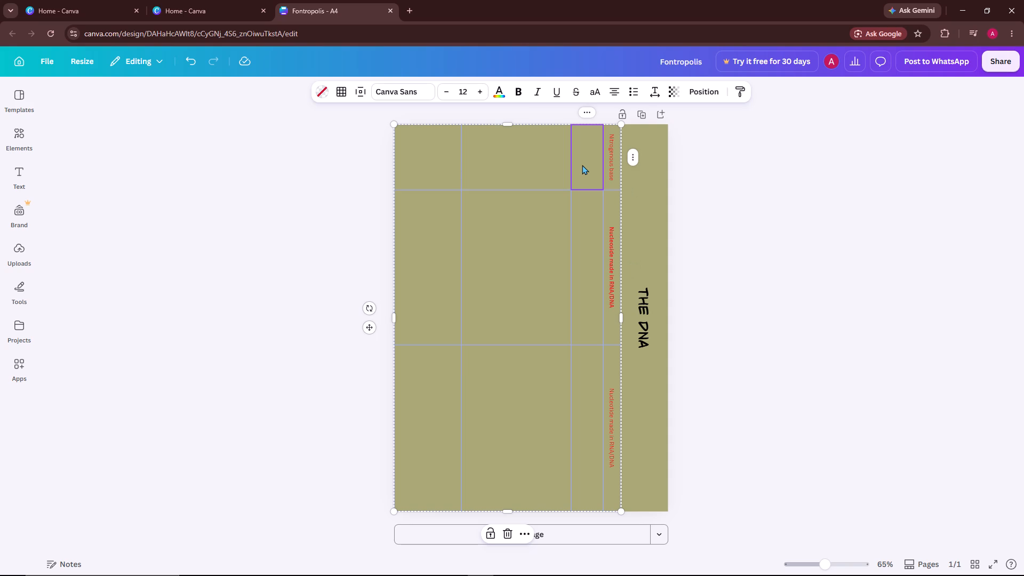
pyautogui.write('de')
pyautogui.write('nin')
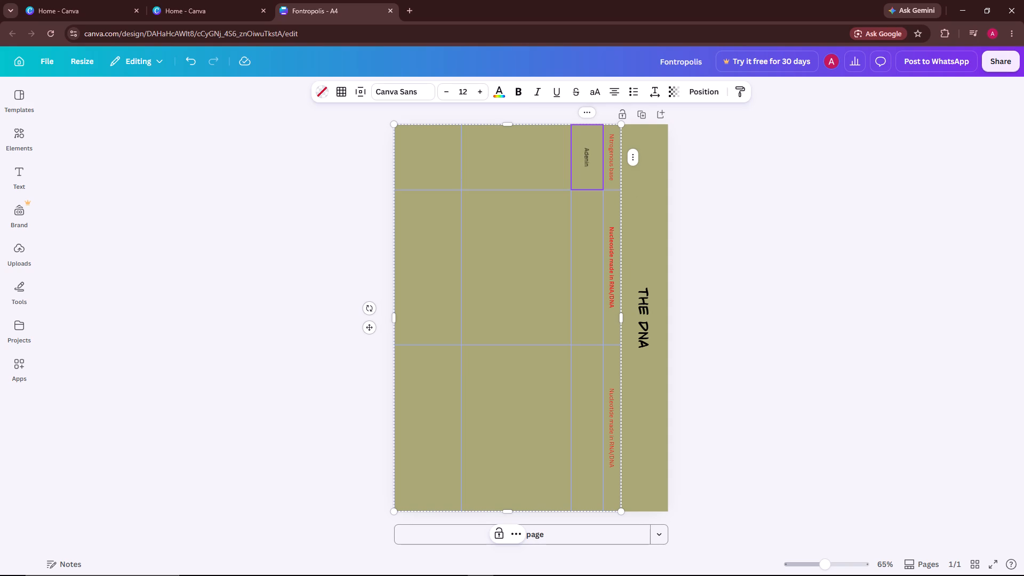
pyautogui.press('e')
# Enter "Adenosine/ Deoxy-adenosine" in the cell beside the "Nucleoside made in RNA/DNA" heading.
pyautogui.click(582, 198)
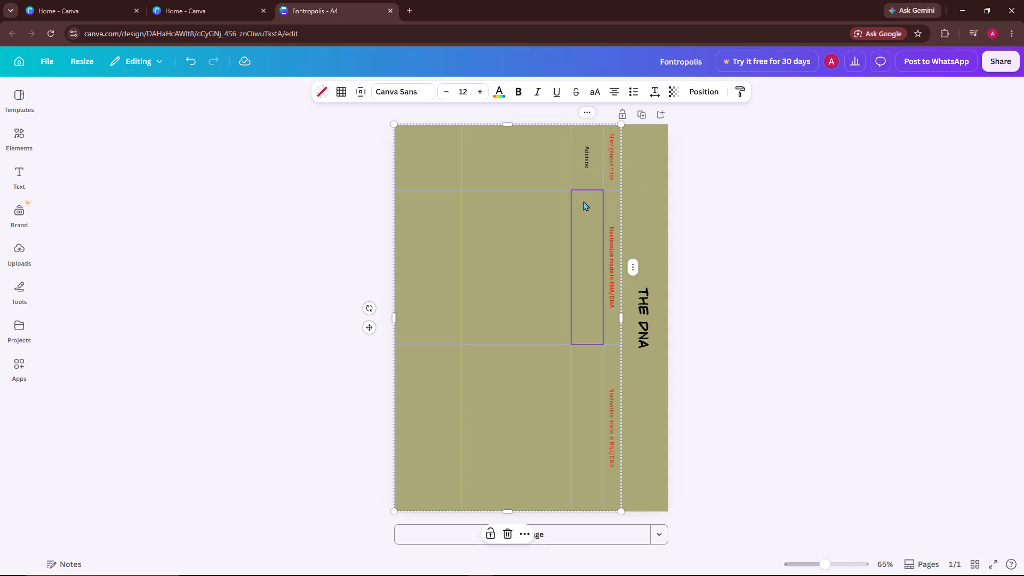
pyautogui.press('a')
pyautogui.write('de')
pyautogui.press('b')
pyautogui.press('BackSpace')
pyautogui.write('no')
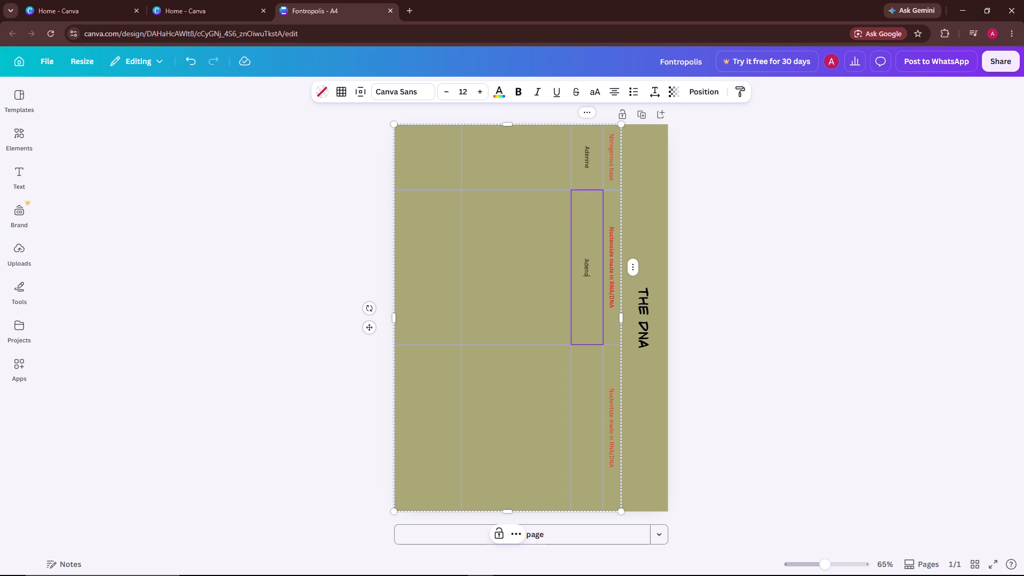
pyautogui.write('sis')
pyautogui.press('BackSpace')
pyautogui.write('ne')
pyautogui.press('/')
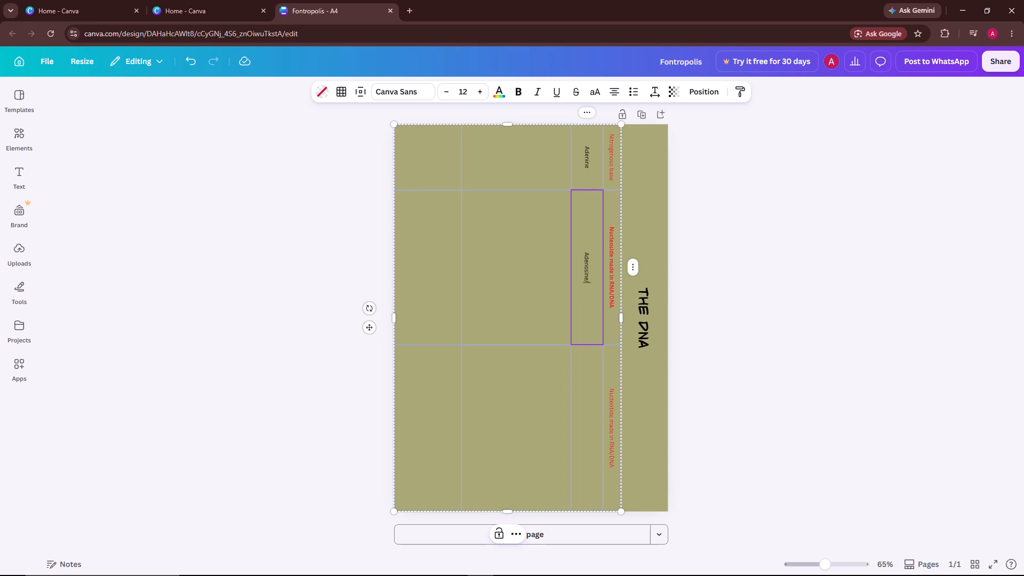
pyautogui.press('space')
pyautogui.press('d')
pyautogui.write('eo')
pyautogui.write('xy')
pyautogui.press('-')
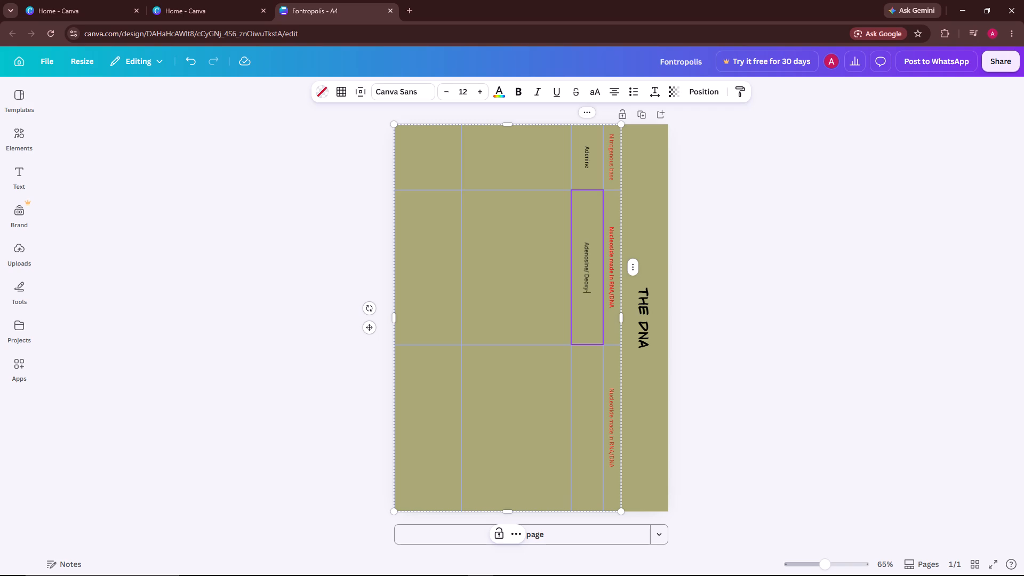
pyautogui.write('ad')
pyautogui.write('eno')
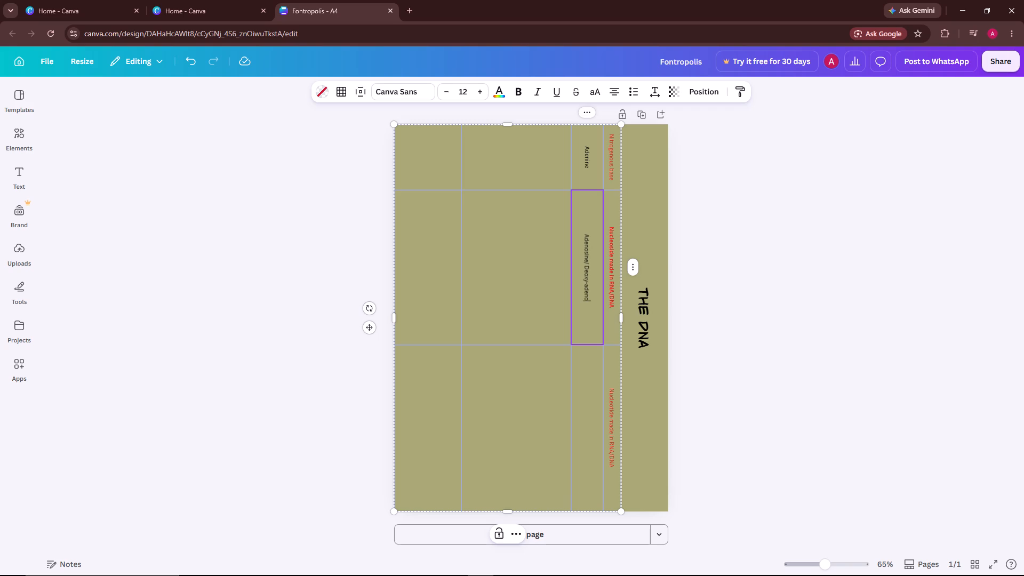
pyautogui.write('sine')
# Recolour the "Adenine" text with the same red as the headings.
pyautogui.click(585, 147)
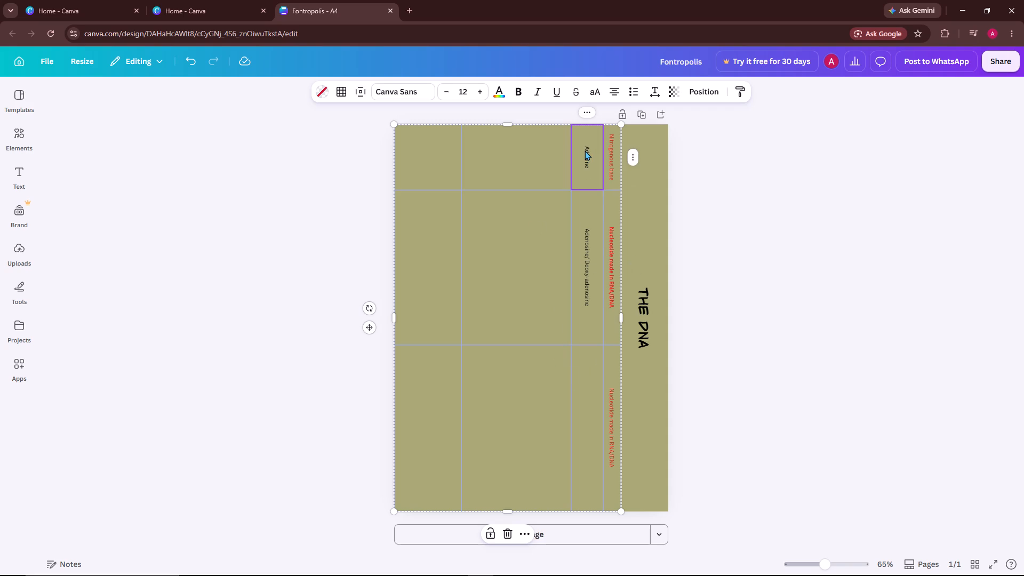
pyautogui.click(585, 150)
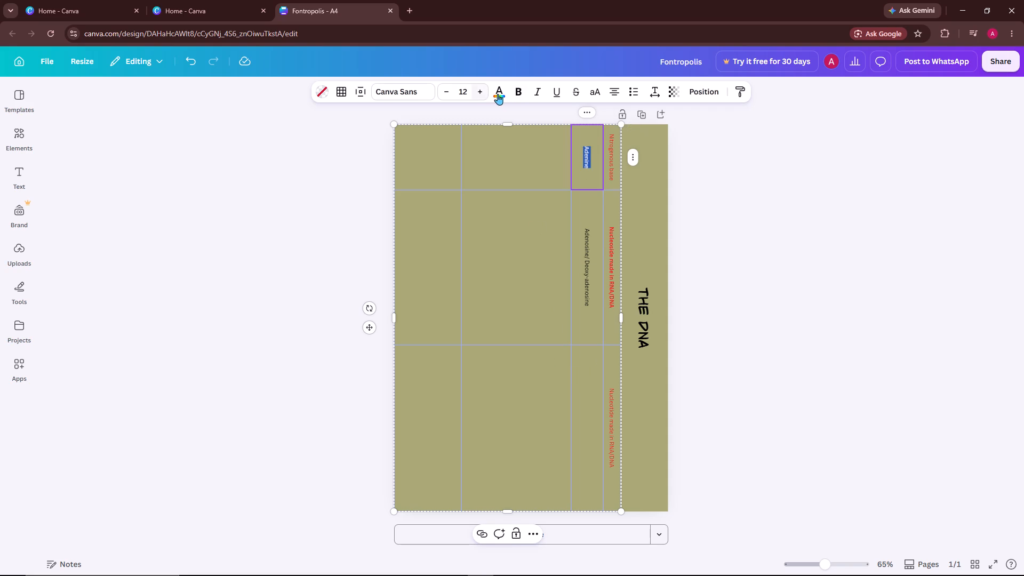
pyautogui.click(505, 94)
pyautogui.click(109, 173)
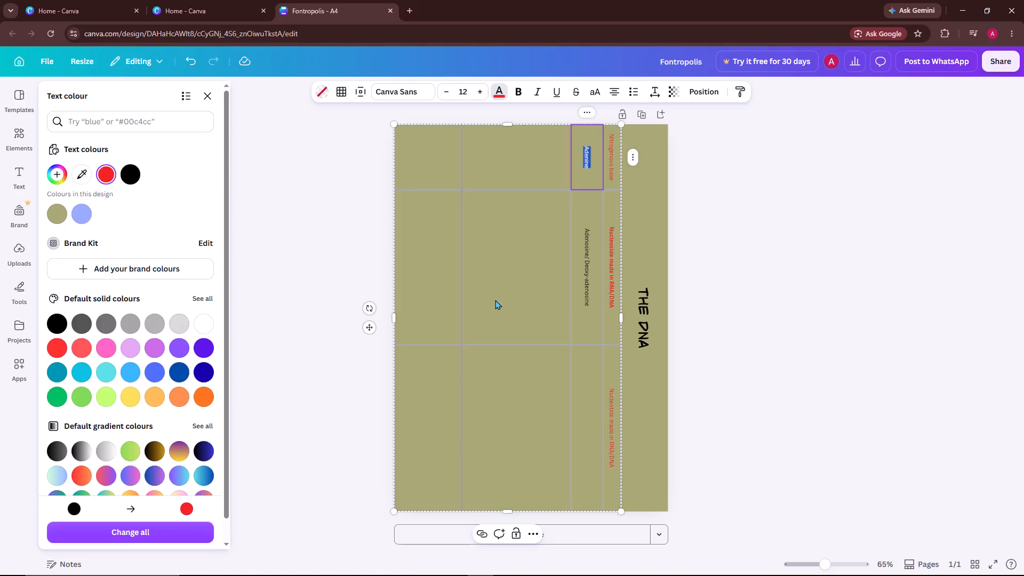
# Recolour the "ine" ending of "Adenosine" in the nucleoside cell with the same red as the headings.
pyautogui.click(586, 252)
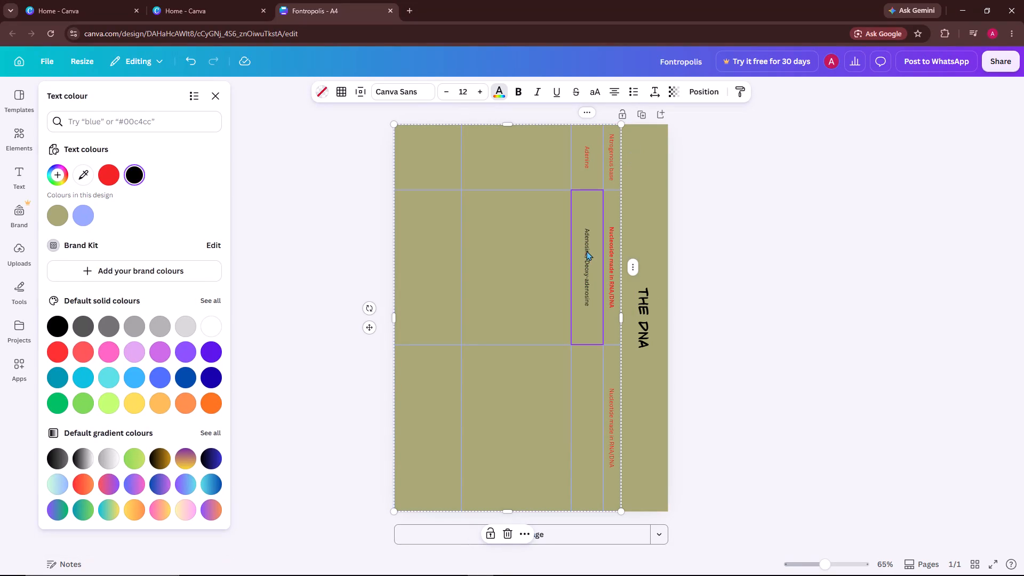
pyautogui.click(586, 248)
pyautogui.click(586, 251)
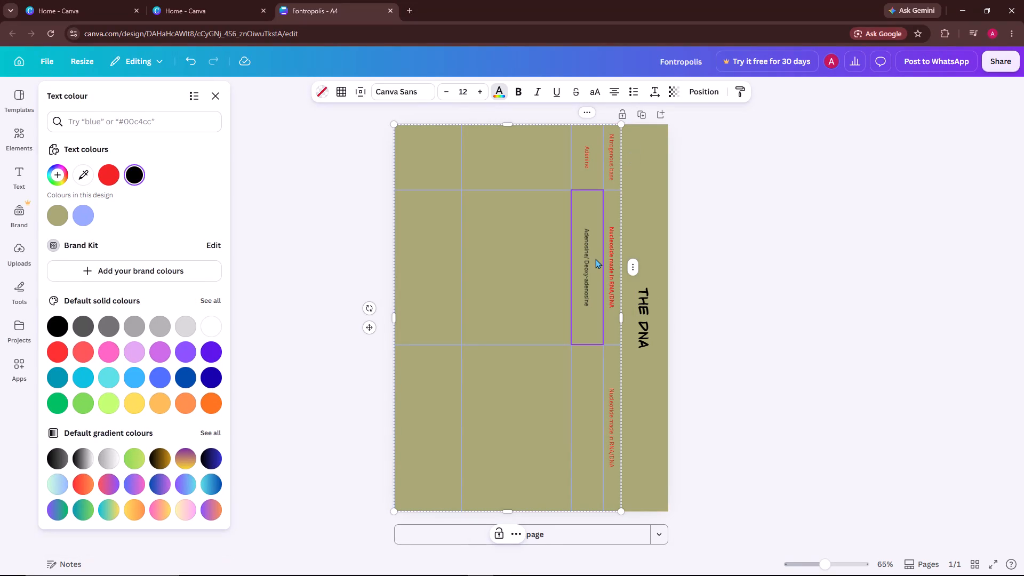
pyautogui.click(589, 249)
pyautogui.moveTo(588, 249); pyautogui.dragTo(588, 253)
pyautogui.moveTo(588, 253); pyautogui.dragTo(589, 256)
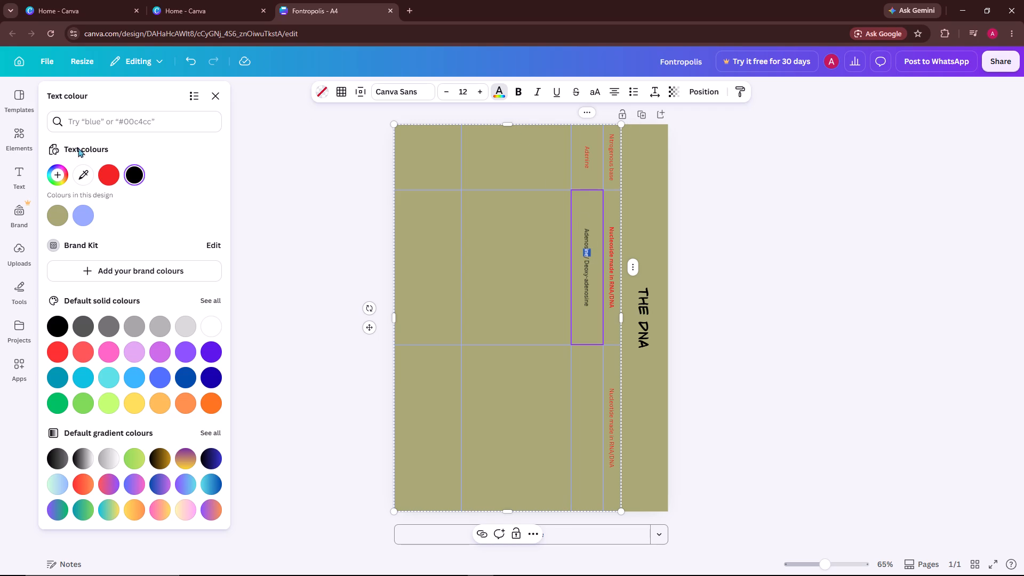
pyautogui.click(99, 169)
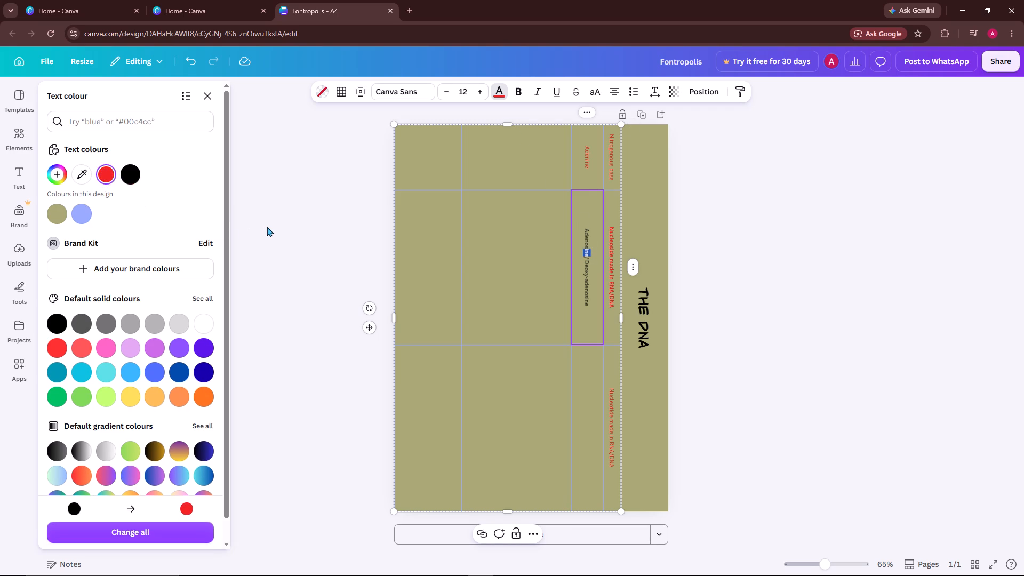
pyautogui.doubleClick(315, 232)
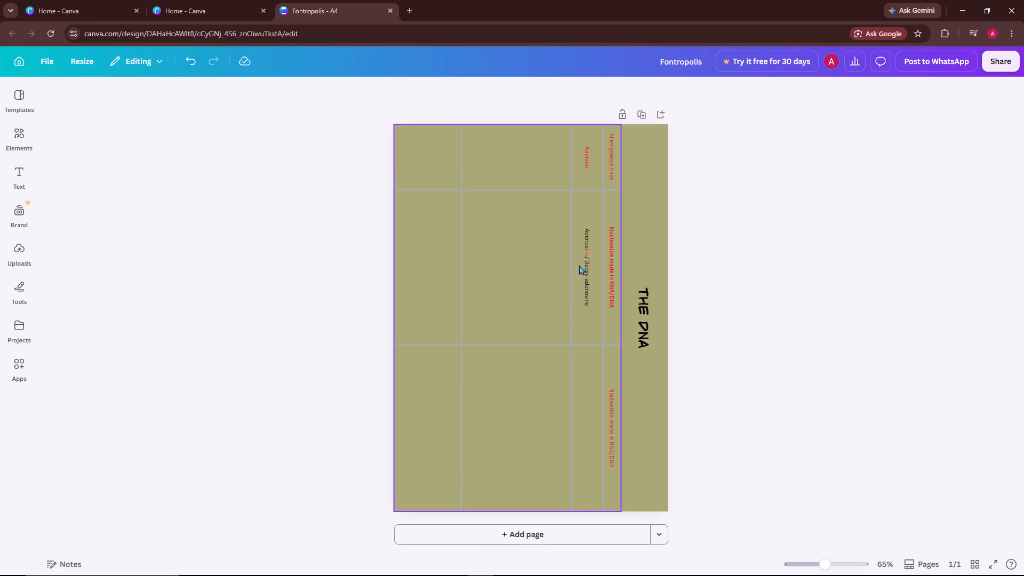
# Recolour the opening letters "Adeno" of "Adenosine" with a custom purple close to #8855C2.
pyautogui.click(586, 231)
pyautogui.click(586, 230)
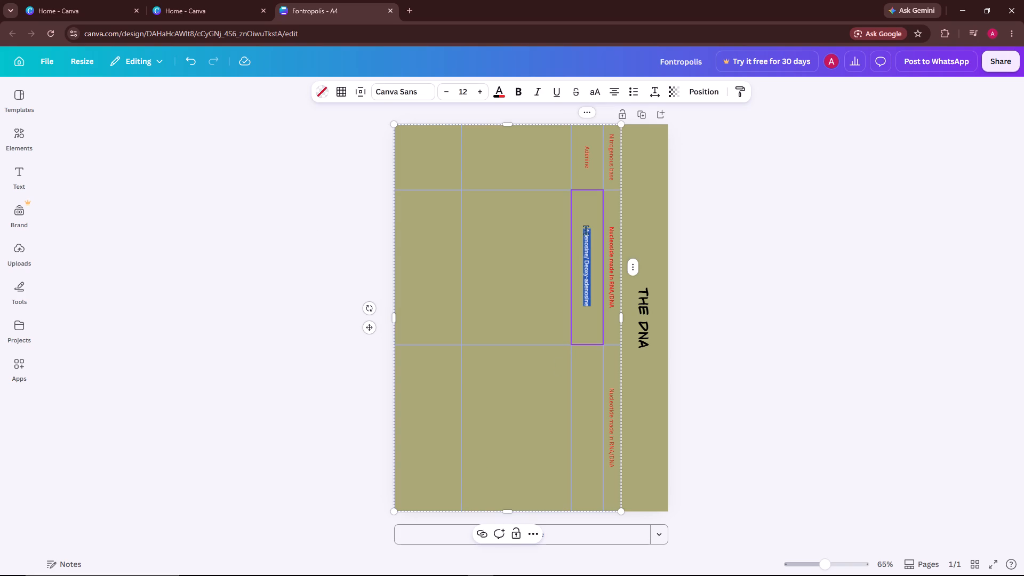
pyautogui.click(586, 230)
pyautogui.moveTo(586, 230); pyautogui.dragTo(588, 245)
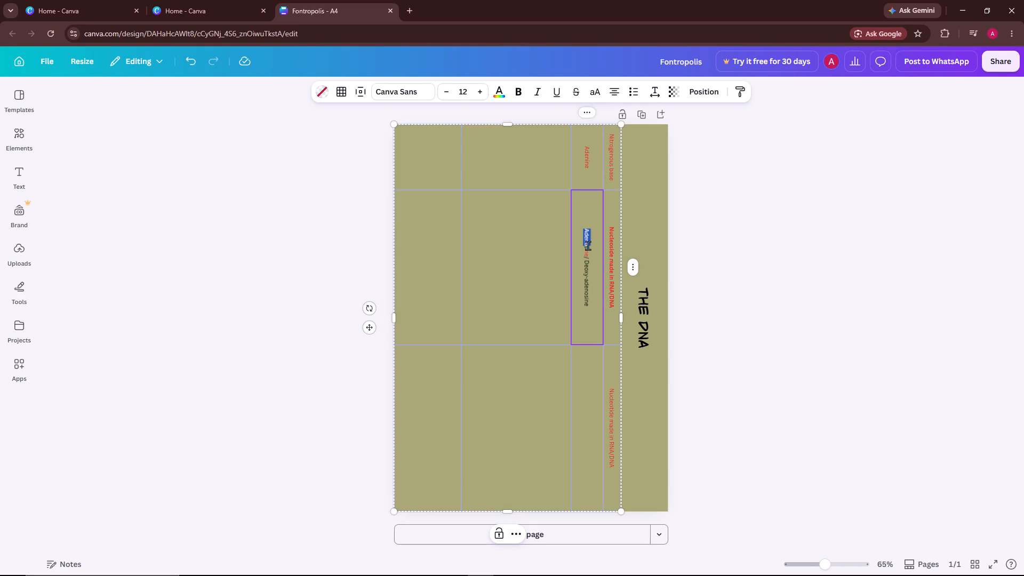
pyautogui.moveTo(588, 245); pyautogui.dragTo(588, 246)
pyautogui.click(503, 95)
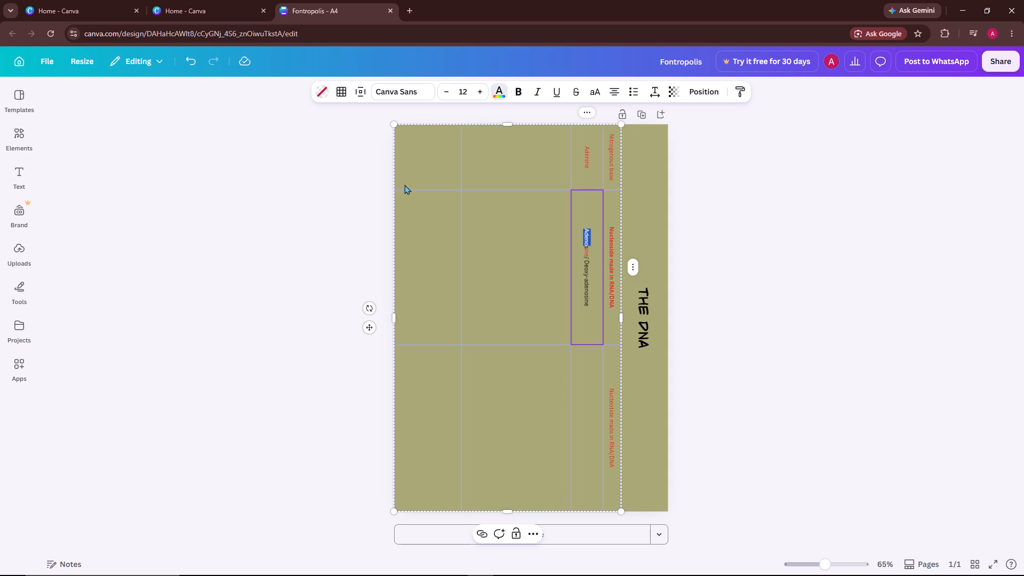
pyautogui.click(54, 173)
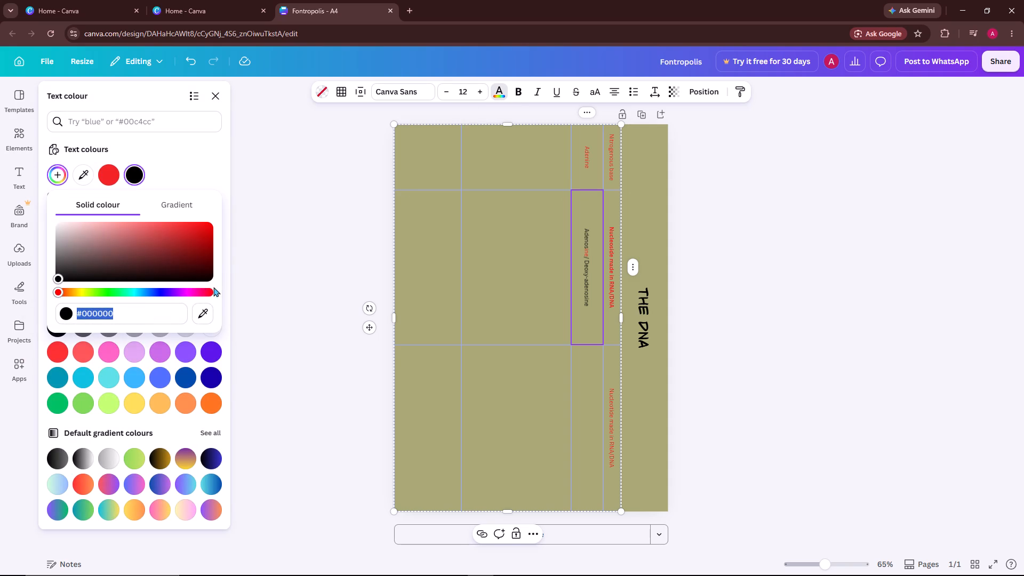
pyautogui.click(172, 291)
pyautogui.moveTo(143, 232); pyautogui.dragTo(144, 235)
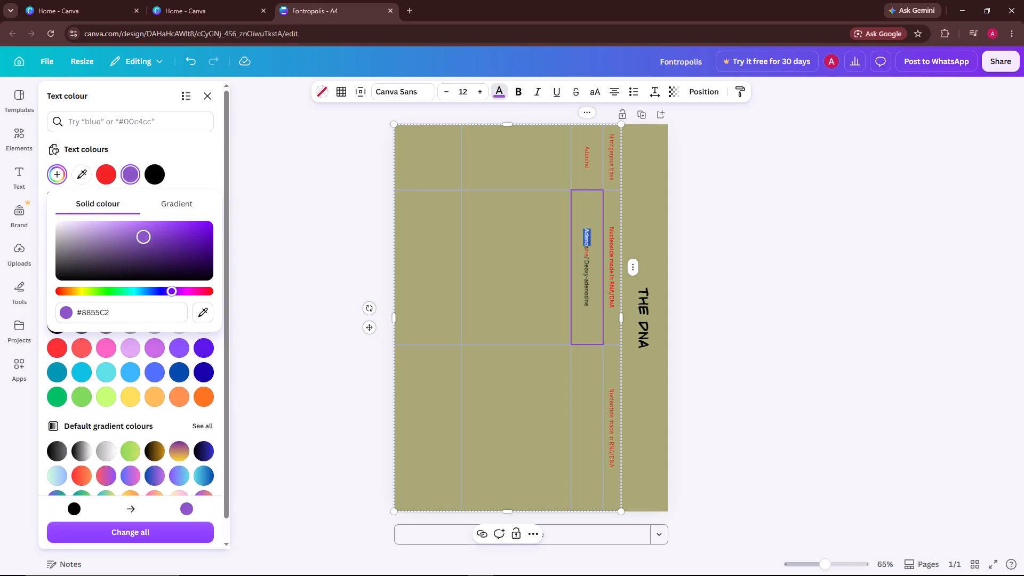
pyautogui.moveTo(144, 235); pyautogui.dragTo(145, 237)
pyautogui.click(256, 278)
pyautogui.click(258, 279)
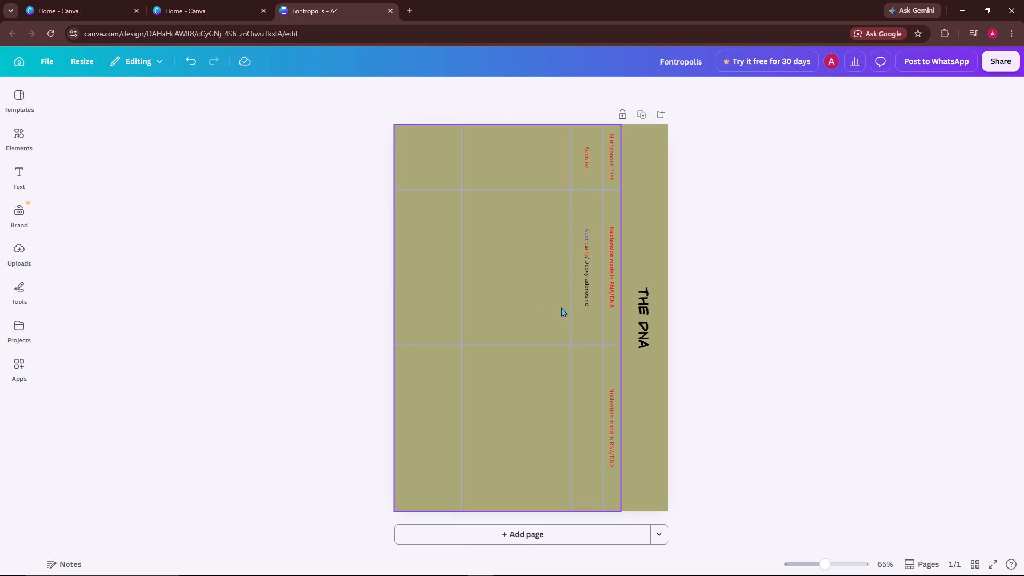
# Apply the same custom purple to all of "Adenos", up to the red ending of "Adenosine".
pyautogui.click(589, 244)
pyautogui.click(587, 234)
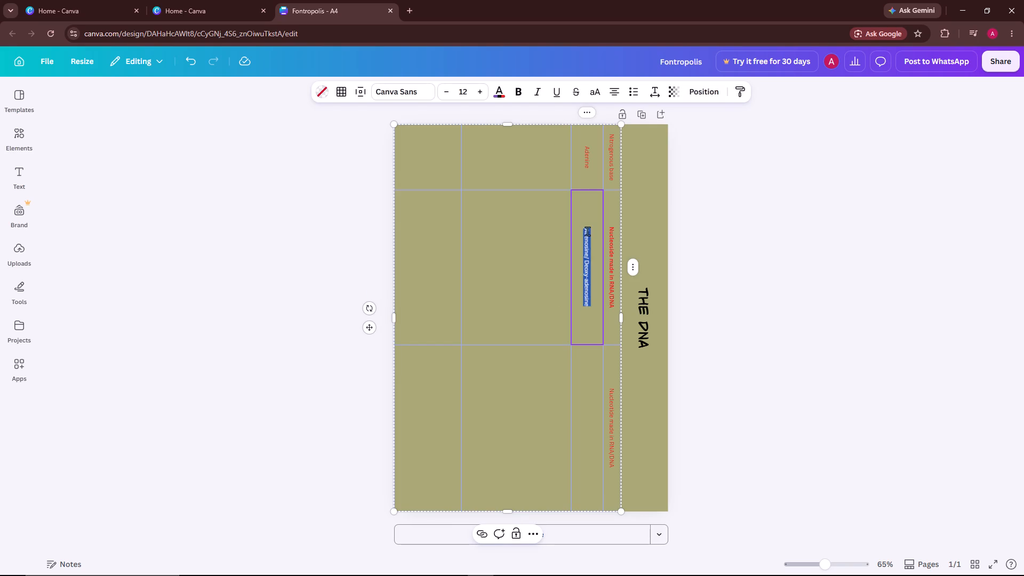
pyautogui.click(587, 231)
pyautogui.moveTo(587, 231); pyautogui.dragTo(588, 236)
pyautogui.click(588, 236)
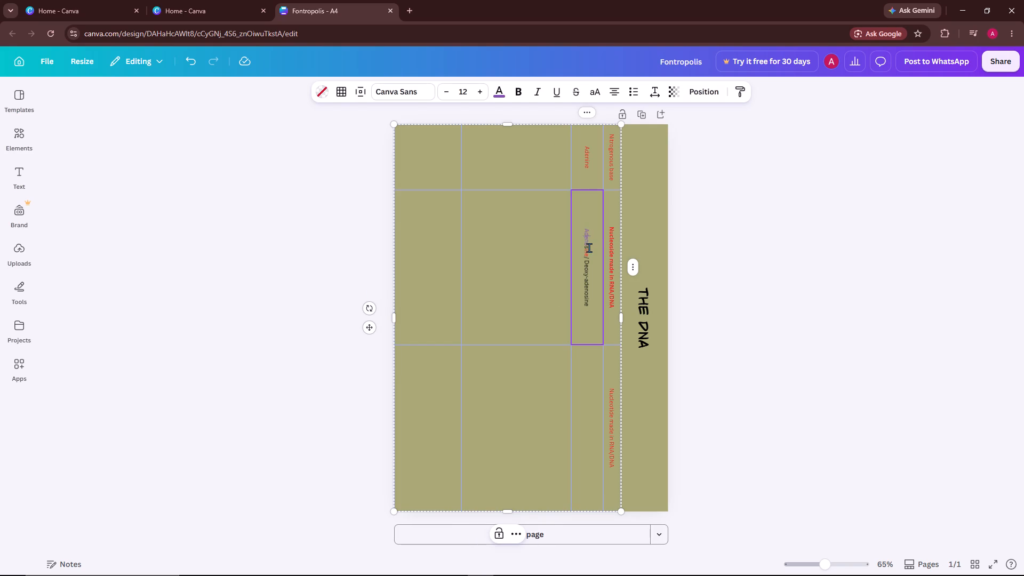
pyautogui.click(590, 230)
pyautogui.click(590, 230)
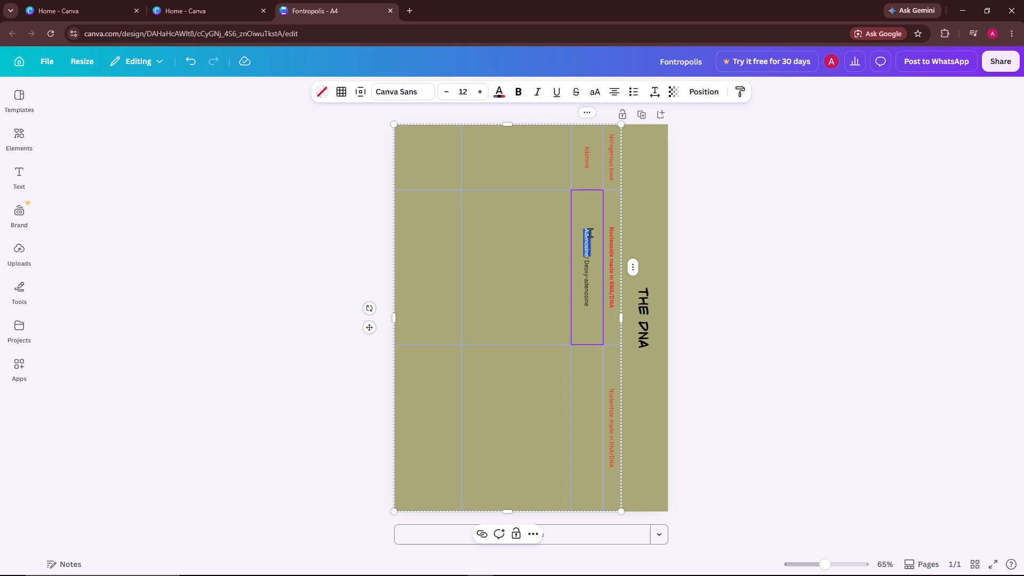
pyautogui.click(590, 233)
pyautogui.click(590, 230)
pyautogui.moveTo(590, 229); pyautogui.dragTo(593, 235)
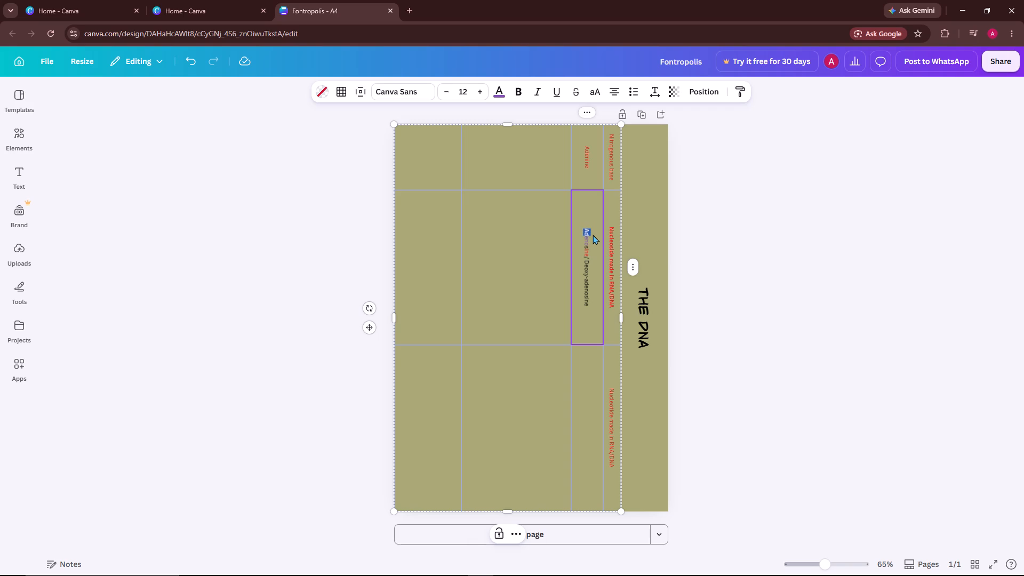
pyautogui.moveTo(593, 235); pyautogui.dragTo(592, 250)
pyautogui.moveTo(592, 250); pyautogui.dragTo(591, 247)
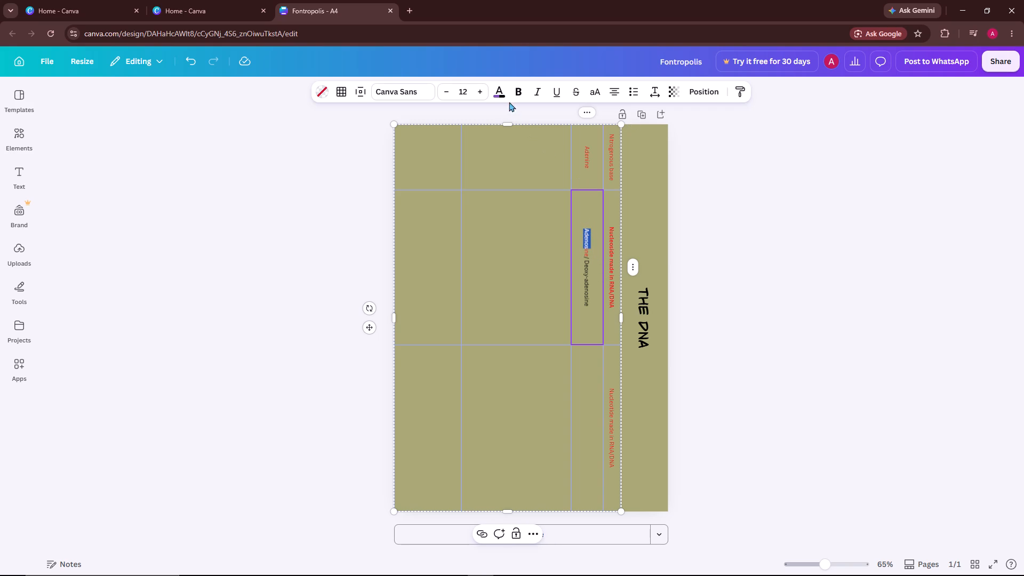
pyautogui.click(494, 97)
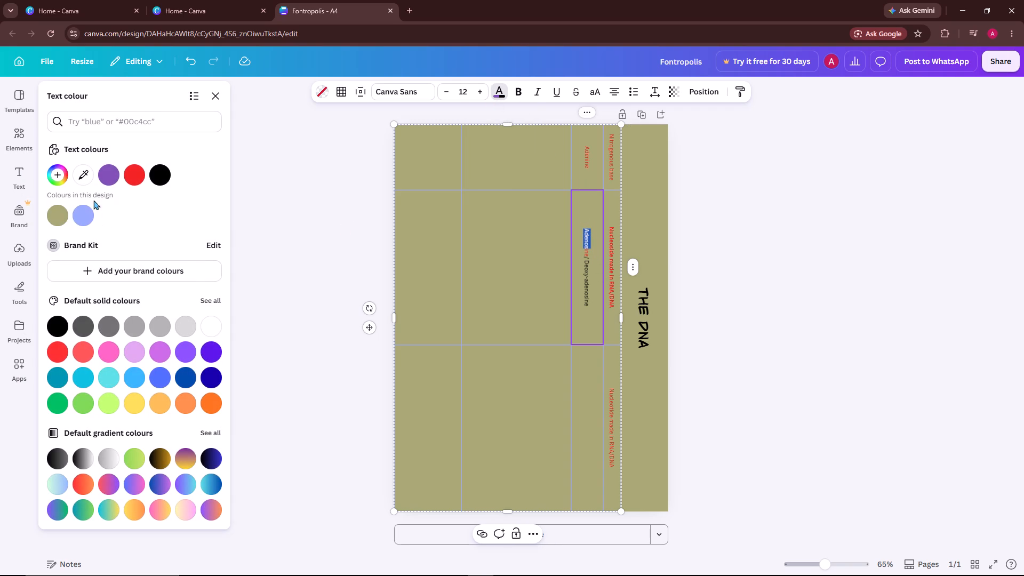
pyautogui.click(109, 180)
# Recolour "Deoxy-adenosine" in the nucleoside cell with the same custom purple.
pyautogui.moveTo(588, 261); pyautogui.dragTo(592, 302)
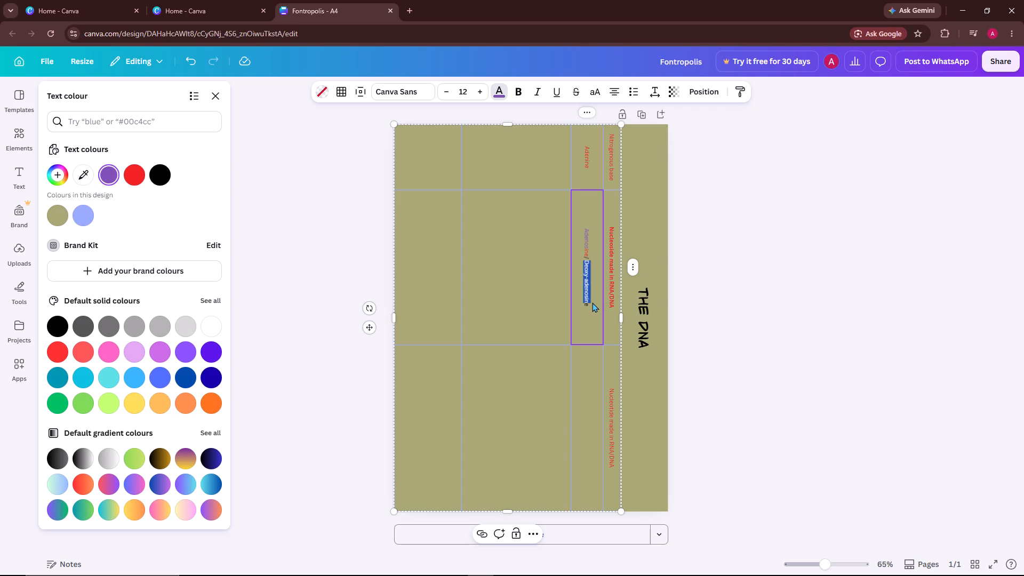
pyautogui.moveTo(592, 302); pyautogui.dragTo(592, 305)
pyautogui.click(113, 178)
# Enter "Adenylate or adenylic Acid" in the empty cell beside the "Nucleotide made in RNA/DNA" heading.
pyautogui.click(590, 365)
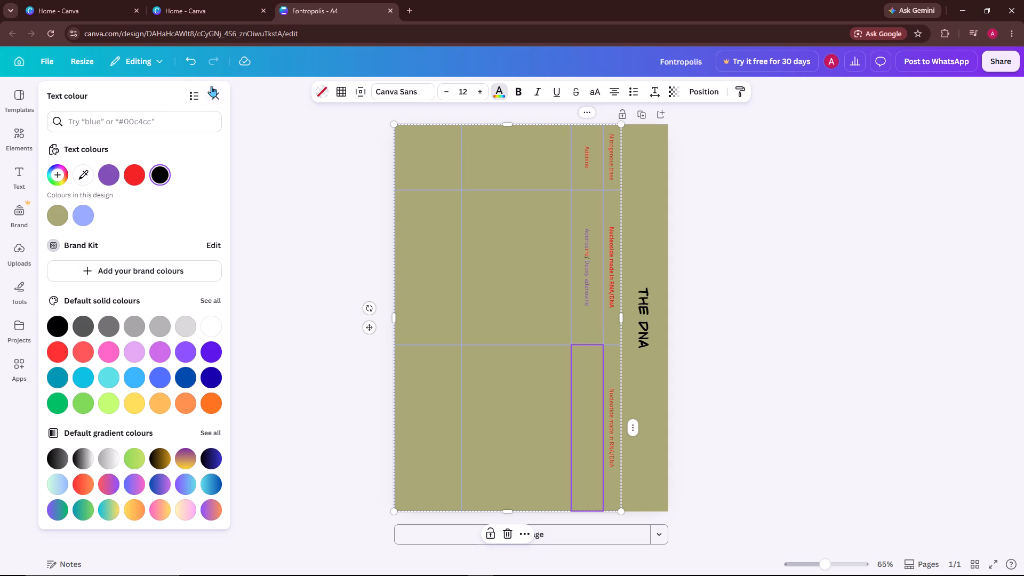
pyautogui.click(213, 86)
pyautogui.doubleClick(579, 358)
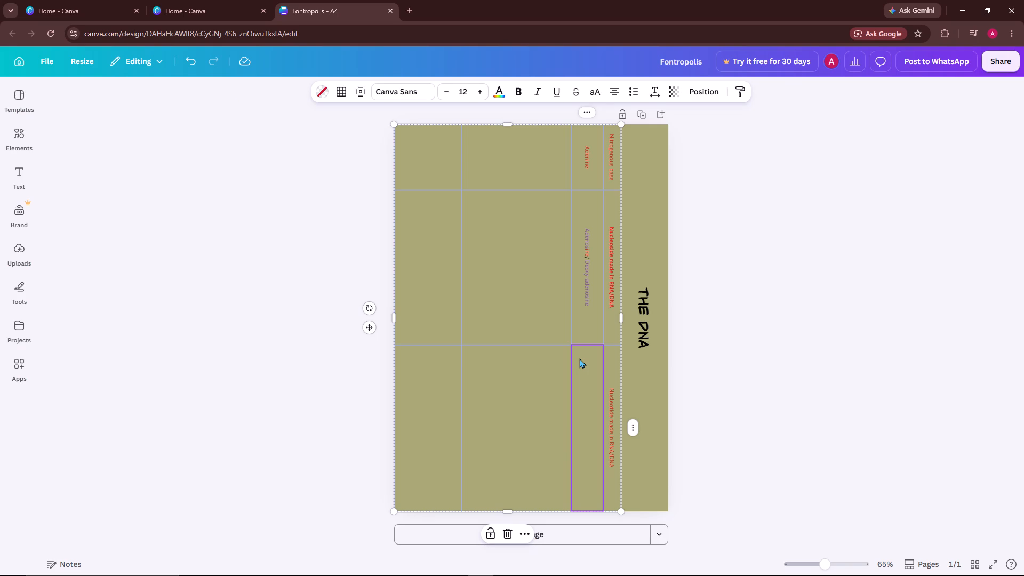
pyautogui.press('a')
pyautogui.write('de')
pyautogui.write('ny')
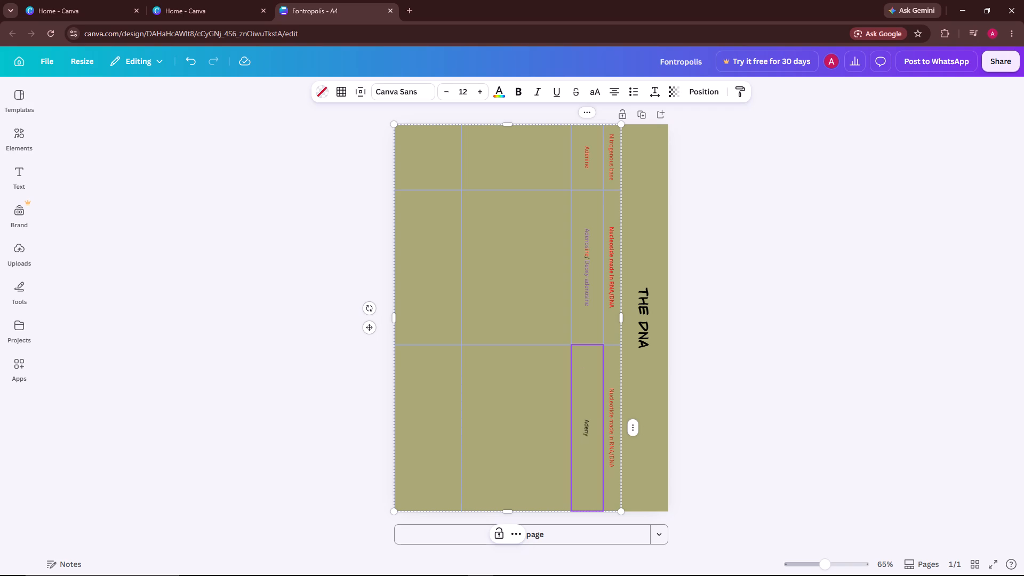
pyautogui.write('la')
pyautogui.write('te')
pyautogui.press('space')
pyautogui.write('or ade')
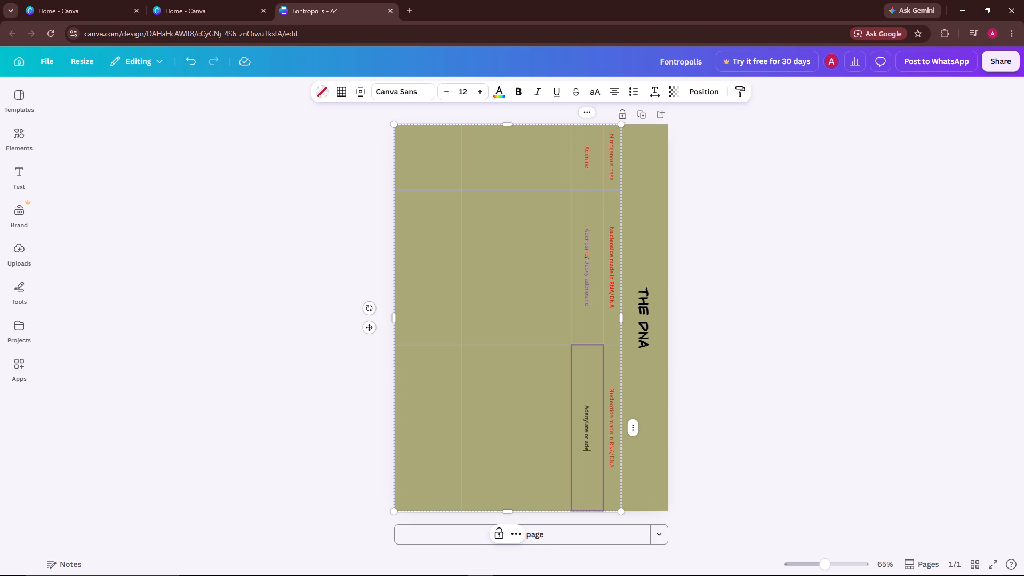
pyautogui.write('ny')
pyautogui.write('lic')
pyautogui.press('space')
pyautogui.write('a')
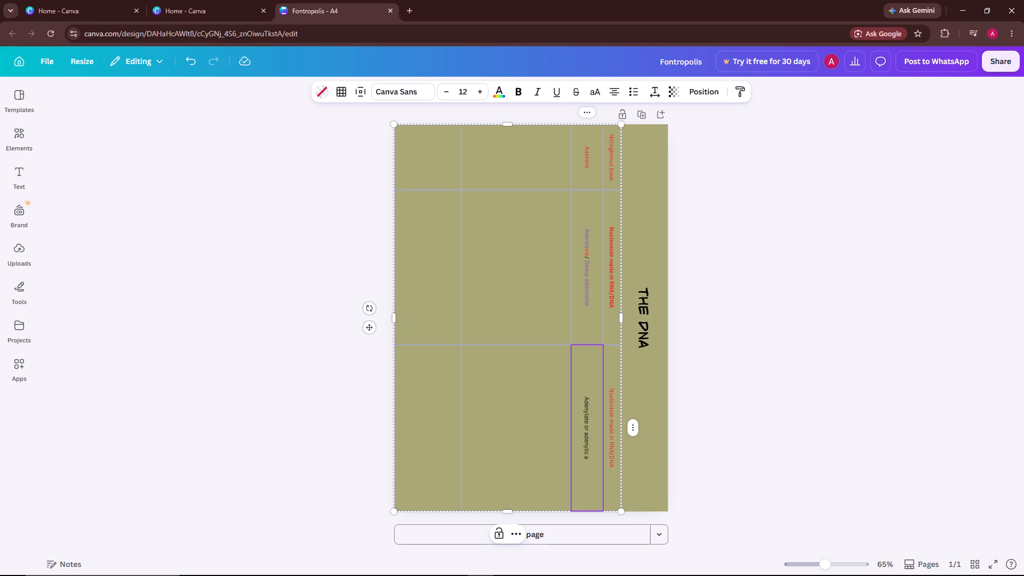
pyautogui.press('BackSpace')
pyautogui.press('a')
pyautogui.write('cid')
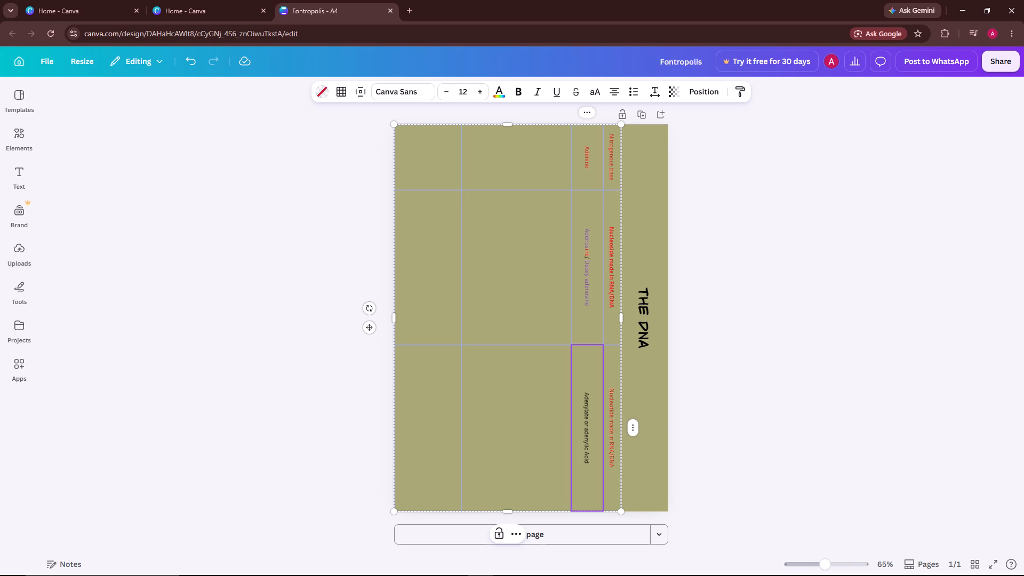
# Append "/ Deoxy-adenylate" after "Adenylate or adenylic Acid" in the nucleotide cell of the Adenine row.
pyautogui.press('/')
pyautogui.press('space')
pyautogui.press('d')
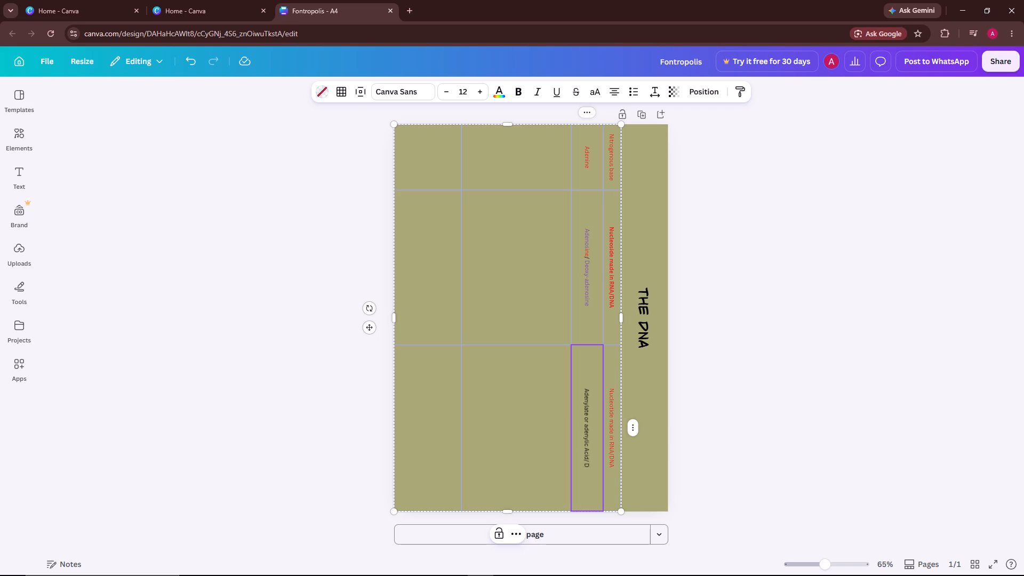
pyautogui.write('eo')
pyautogui.write('xy')
pyautogui.press('-')
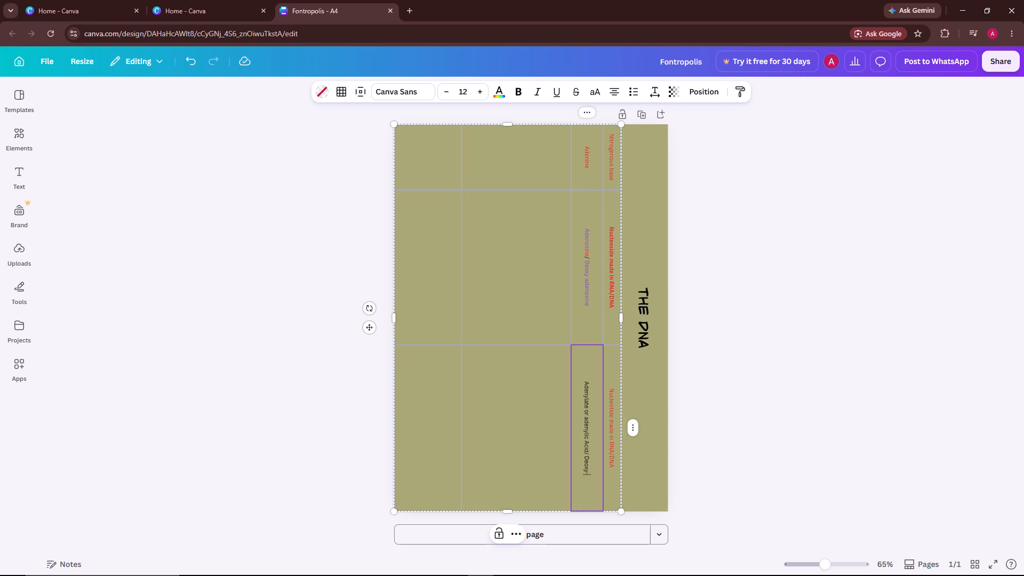
pyautogui.write('ad')
pyautogui.press('e')
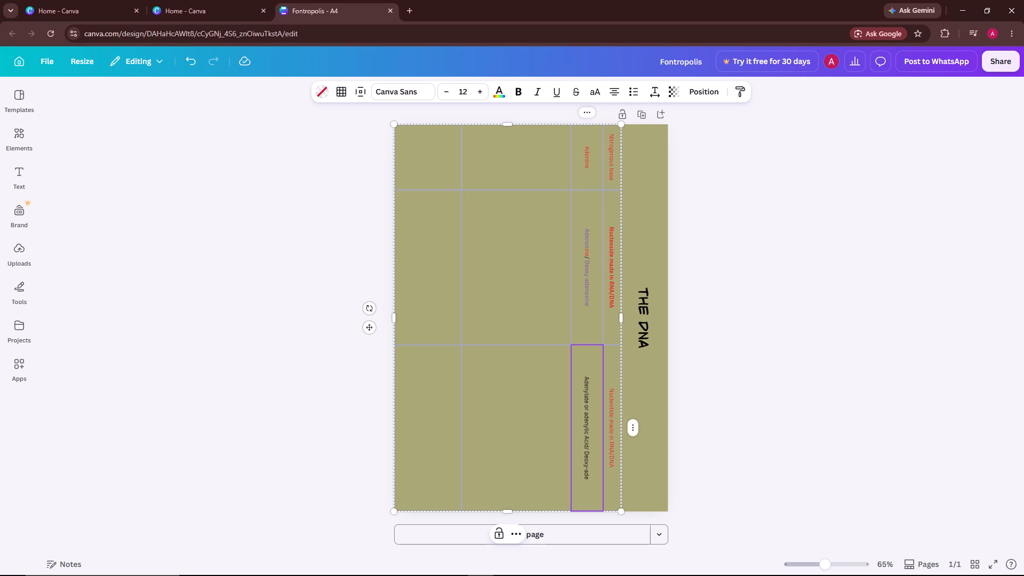
pyautogui.press('n')
pyautogui.press('y')
pyautogui.write('late')
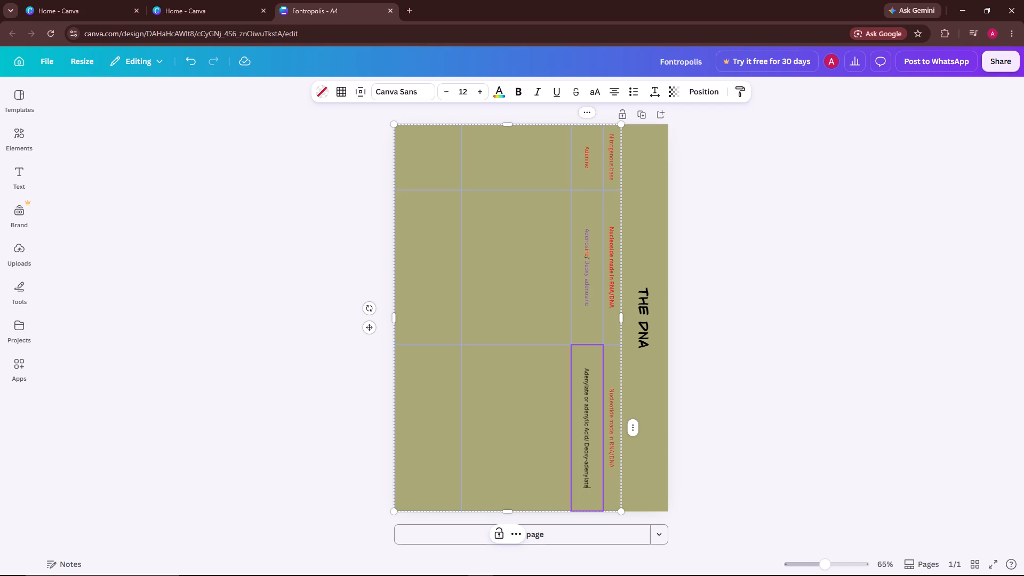
# Recolour the ending "ate" of "Adenylate" in the nucleotide cell with the red already used in the design.
pyautogui.click(588, 384)
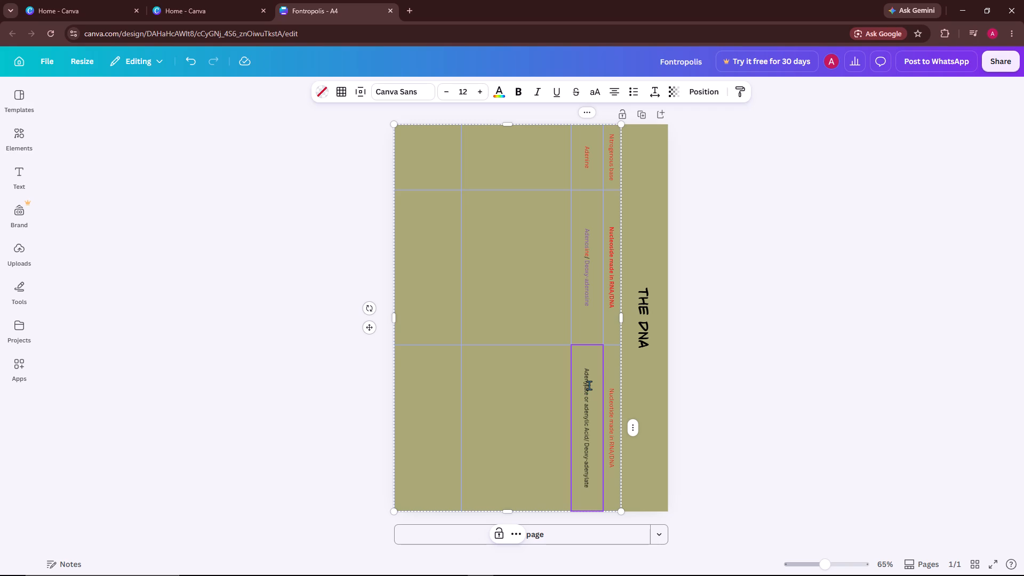
pyautogui.click(589, 386)
pyautogui.click(589, 386)
pyautogui.moveTo(588, 386); pyautogui.dragTo(589, 396)
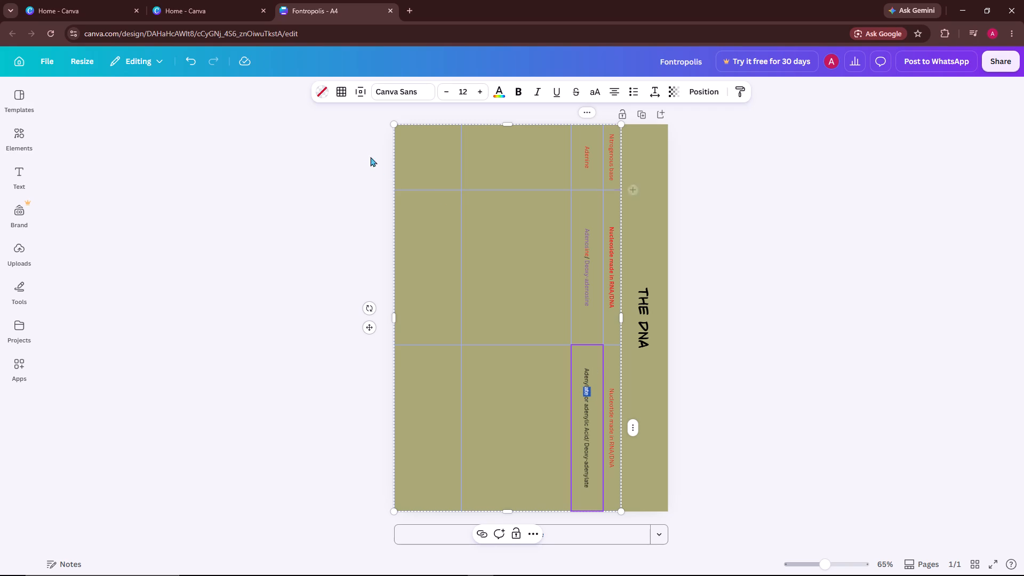
pyautogui.click(502, 96)
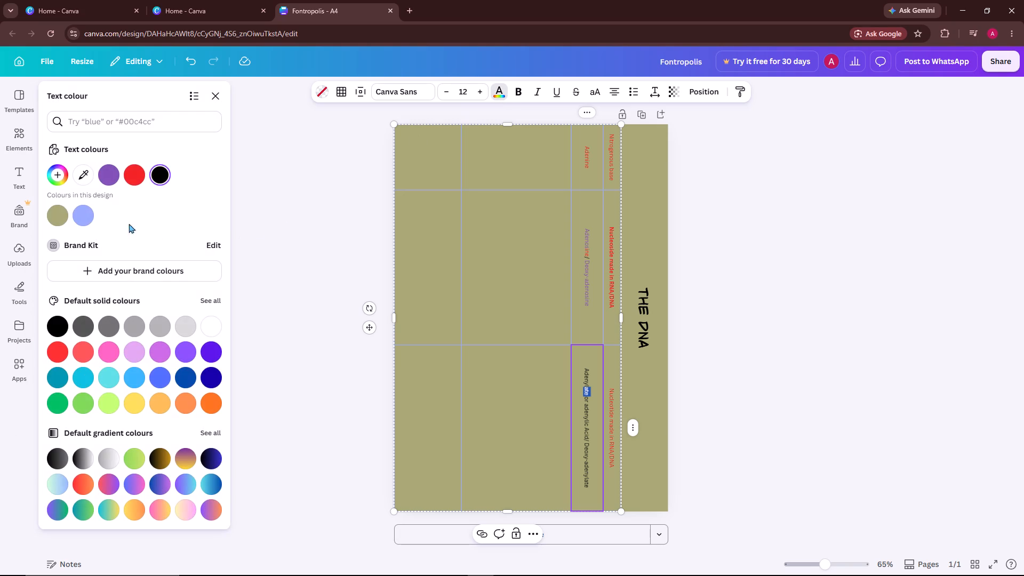
pyautogui.click(130, 181)
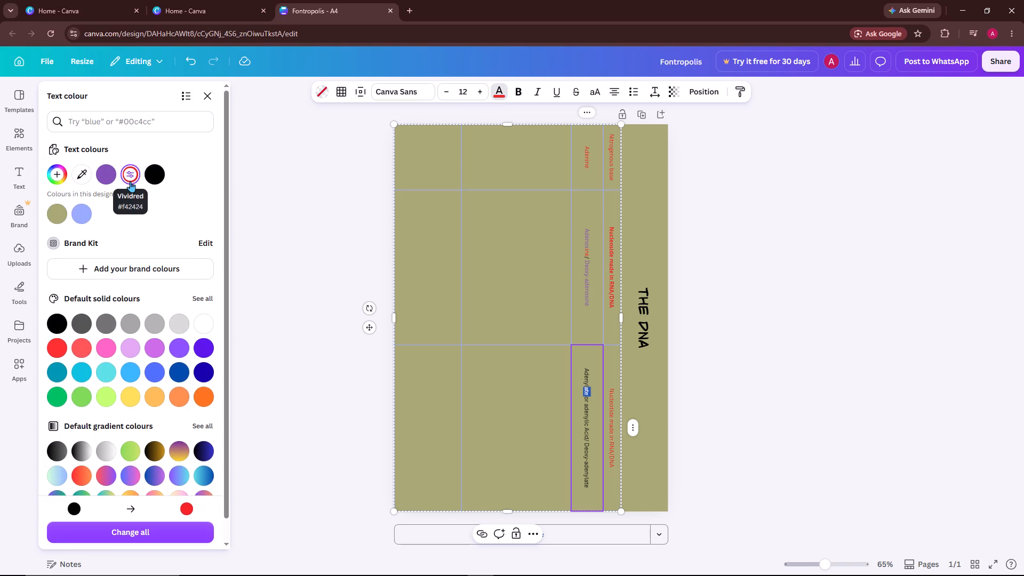
# Recolour "ic Acid" in "adenylic Acid" with the same red and deselect the table.
pyautogui.click(587, 421)
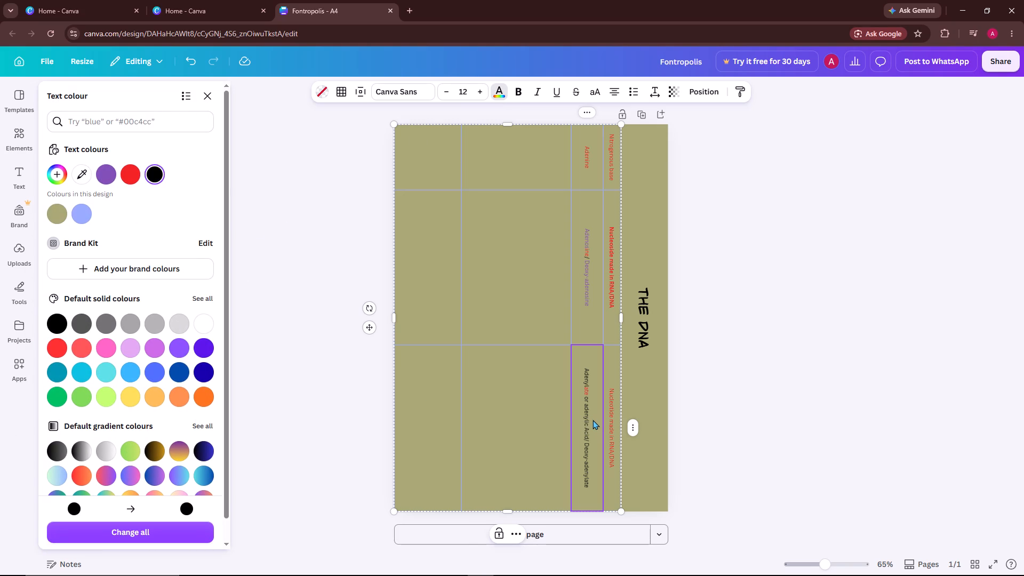
pyautogui.moveTo(591, 420); pyautogui.dragTo(593, 429)
pyautogui.click(588, 421)
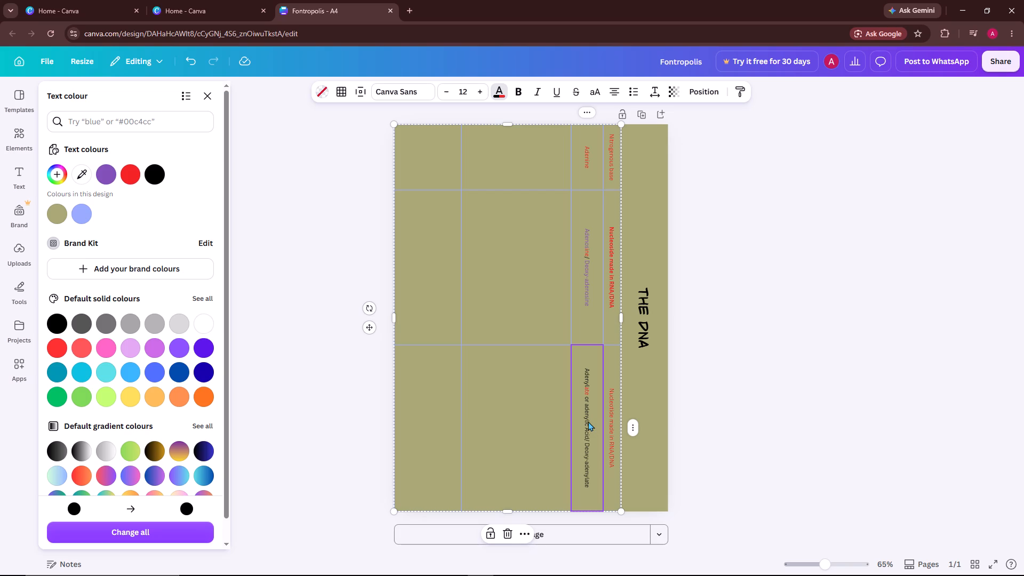
pyautogui.click(588, 421)
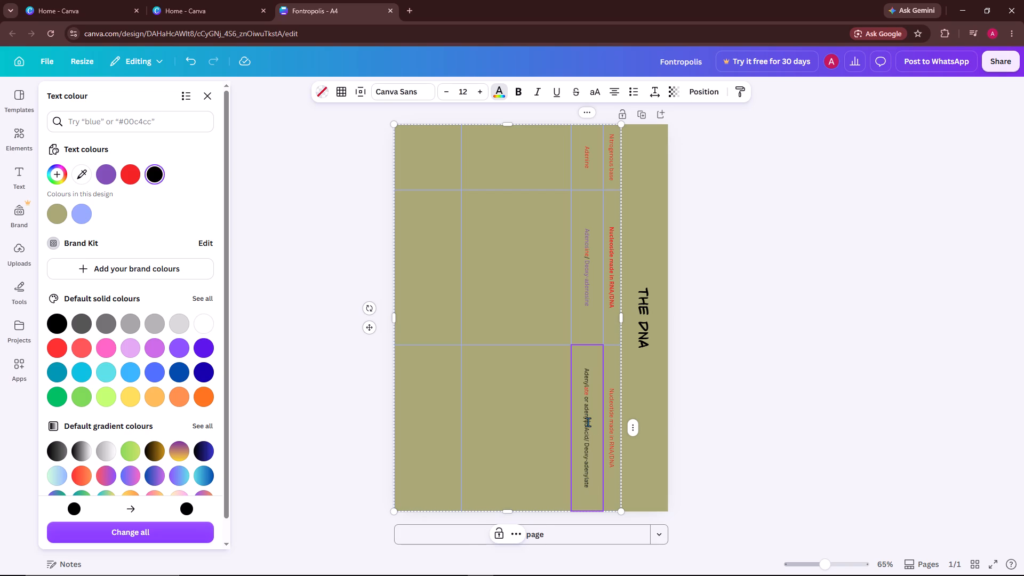
pyautogui.moveTo(588, 422); pyautogui.dragTo(589, 438)
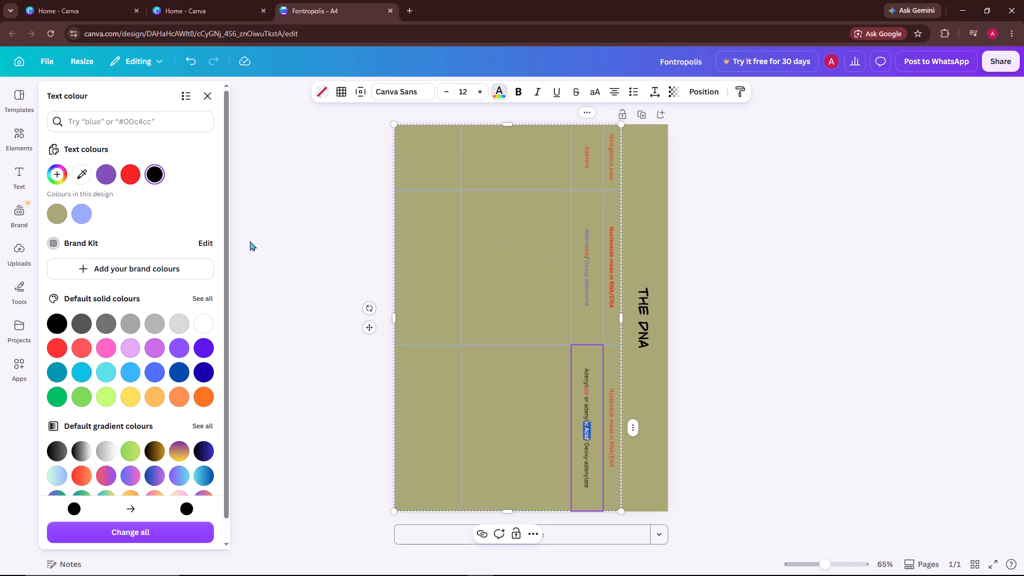
pyautogui.click(129, 182)
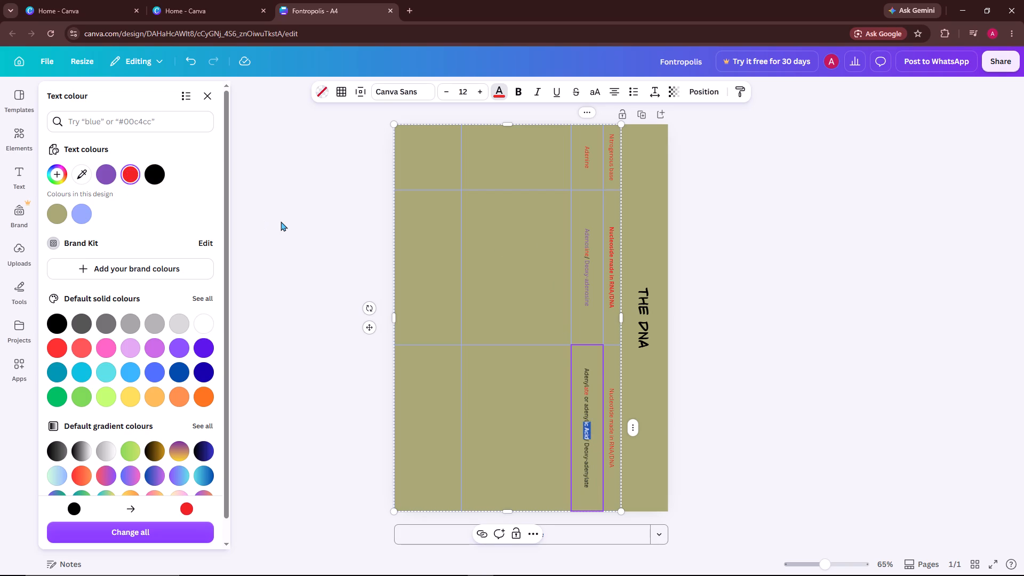
pyautogui.click(281, 221)
pyautogui.click(269, 221)
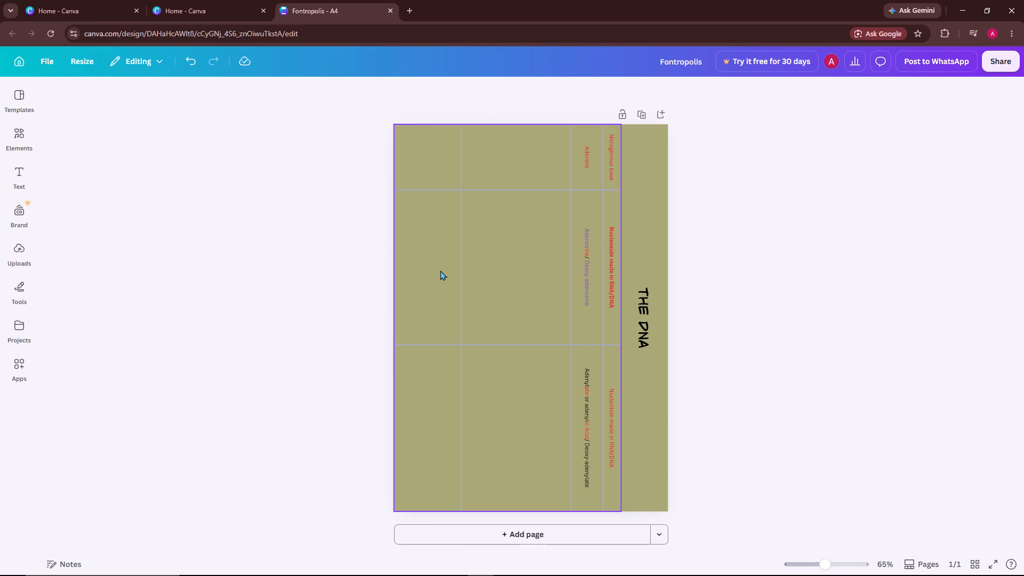
# Enlarge the outermost empty row of the sideways table and insert another row at its divider with the neighbouring empty row.
pyautogui.click(461, 262)
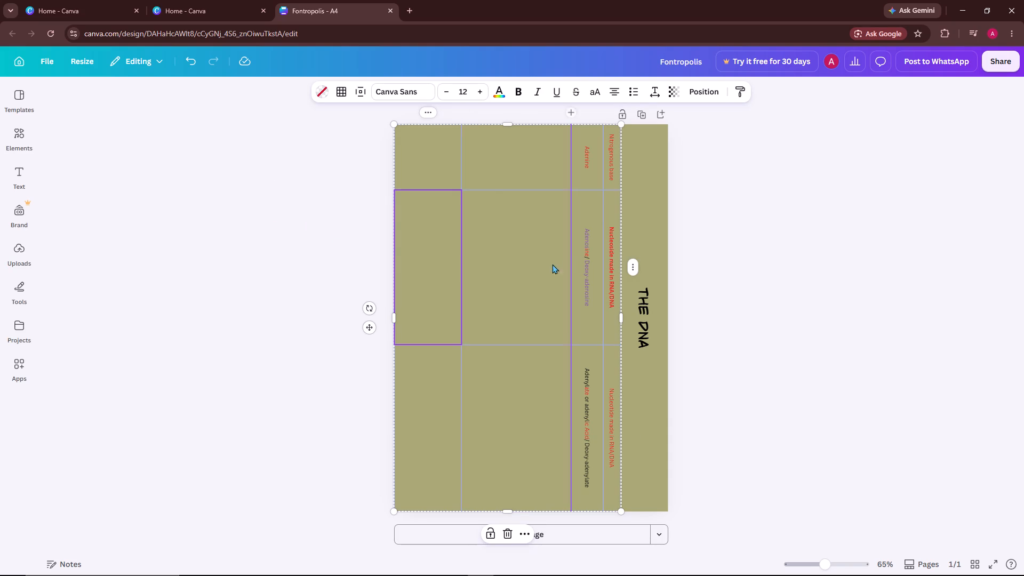
pyautogui.moveTo(461, 152); pyautogui.dragTo(489, 175)
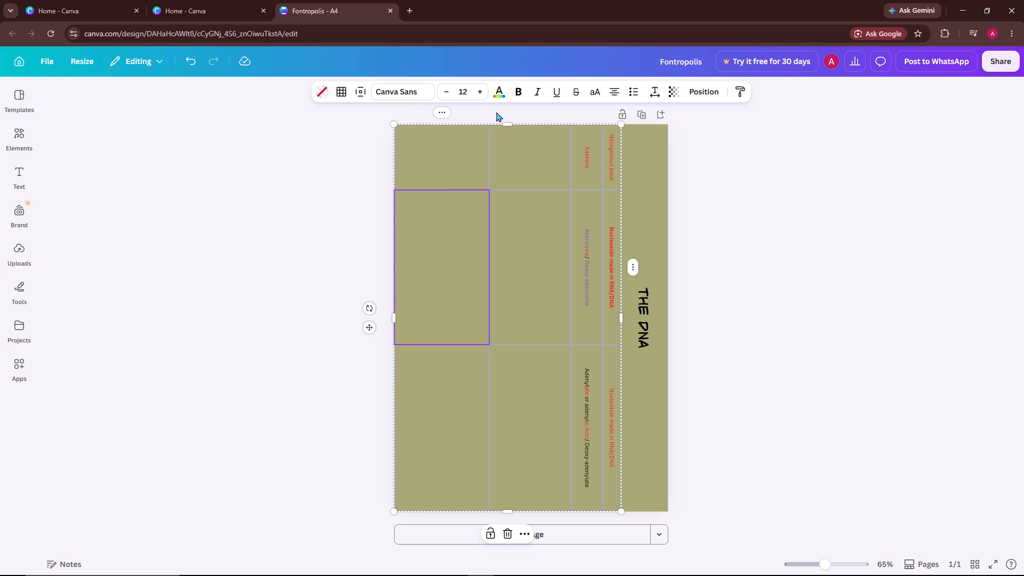
pyautogui.click(489, 112)
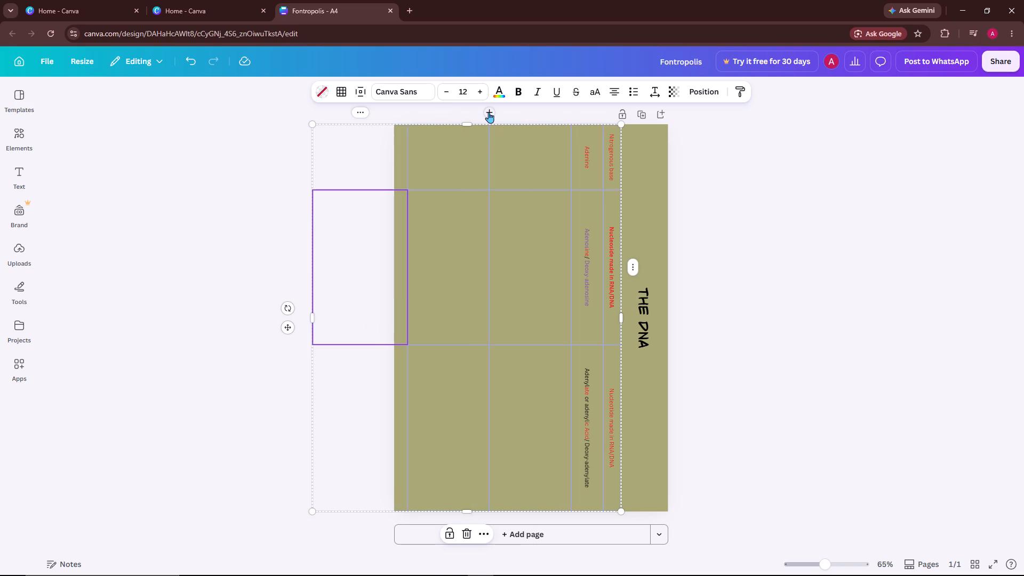
# Narrow the empty rows so the table ends at the page edge and the row beside "Adenine" matches the Adenine row's thickness.
pyautogui.moveTo(309, 319); pyautogui.dragTo(323, 321)
pyautogui.moveTo(323, 321); pyautogui.dragTo(375, 326)
pyautogui.moveTo(410, 309); pyautogui.dragTo(440, 306)
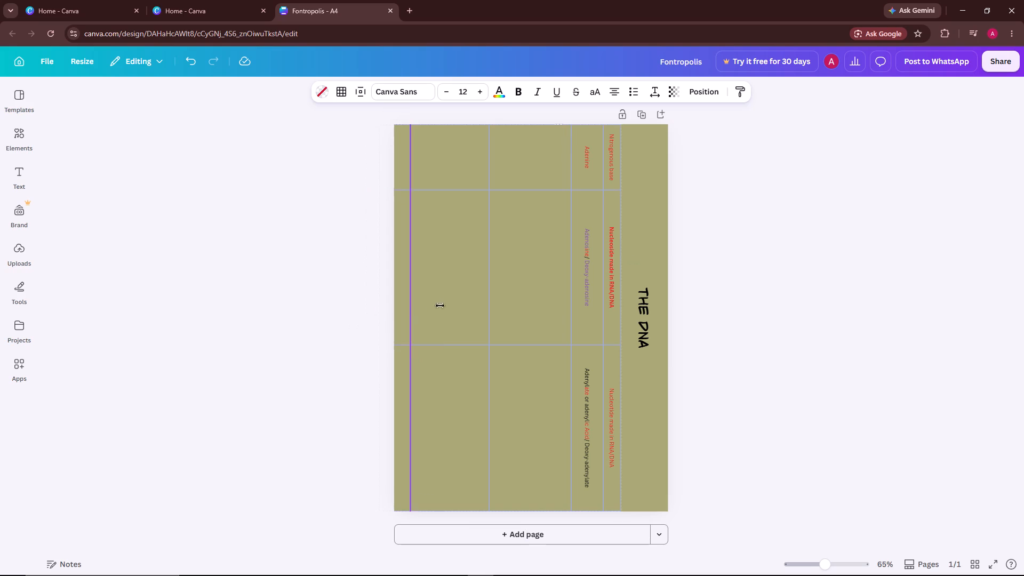
pyautogui.moveTo(440, 306); pyautogui.dragTo(448, 303)
pyautogui.moveTo(375, 315); pyautogui.dragTo(395, 313)
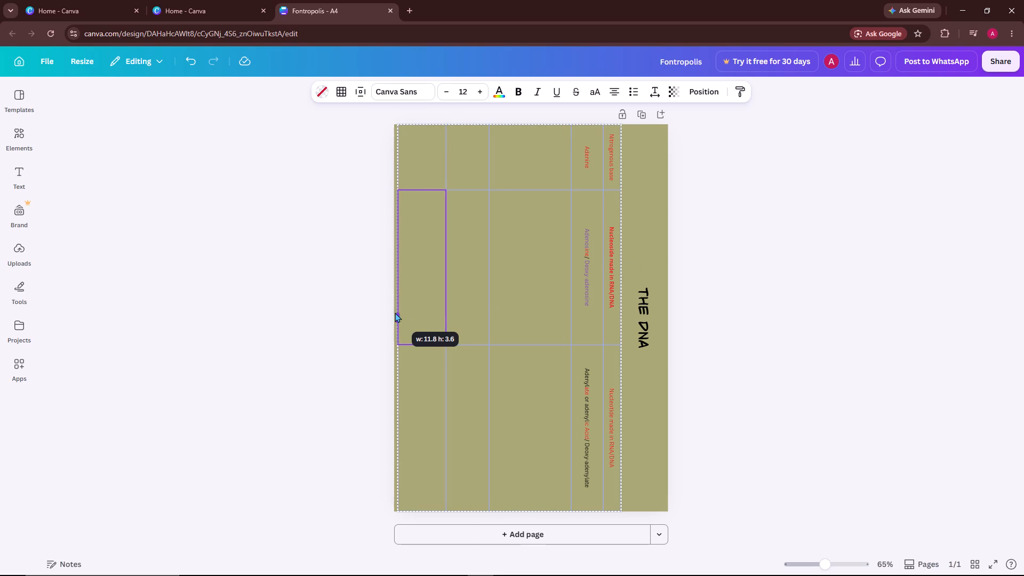
pyautogui.moveTo(395, 313); pyautogui.dragTo(394, 319)
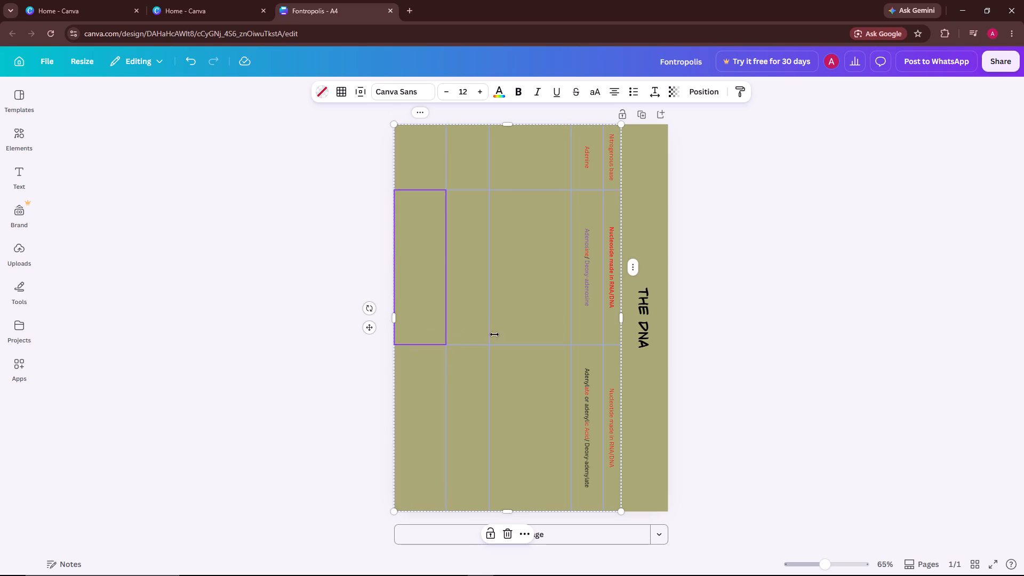
pyautogui.moveTo(485, 322); pyautogui.dragTo(522, 289)
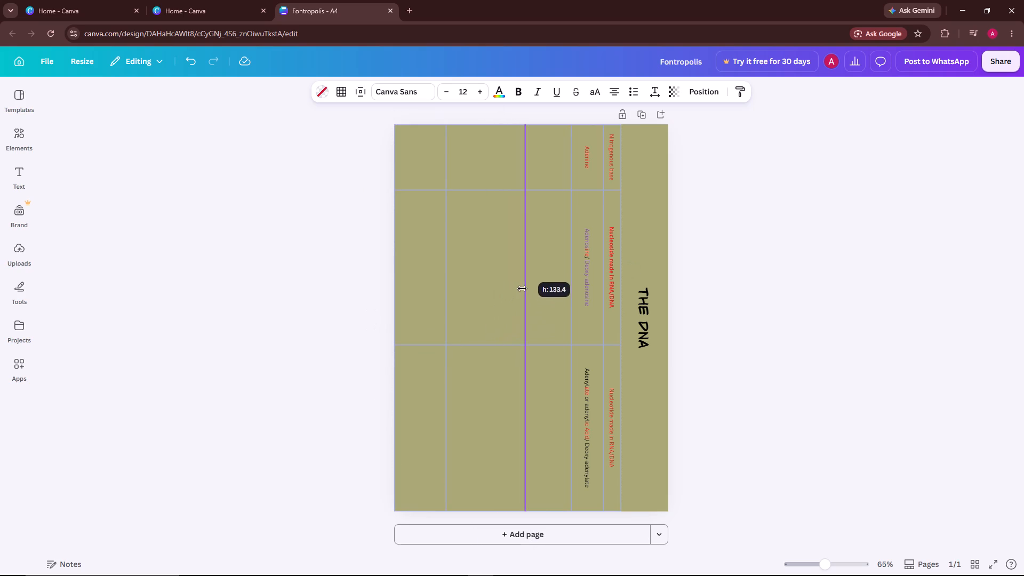
pyautogui.moveTo(522, 289); pyautogui.dragTo(535, 262)
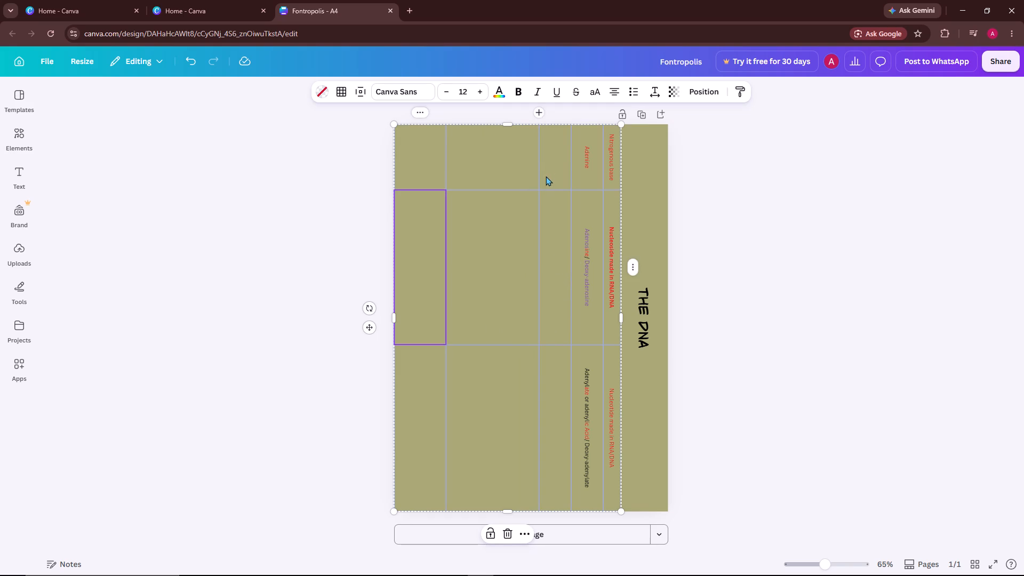
# Enter "Guanine" in the nitrogenous base cell of the empty row beside "Adenine".
pyautogui.click(550, 163)
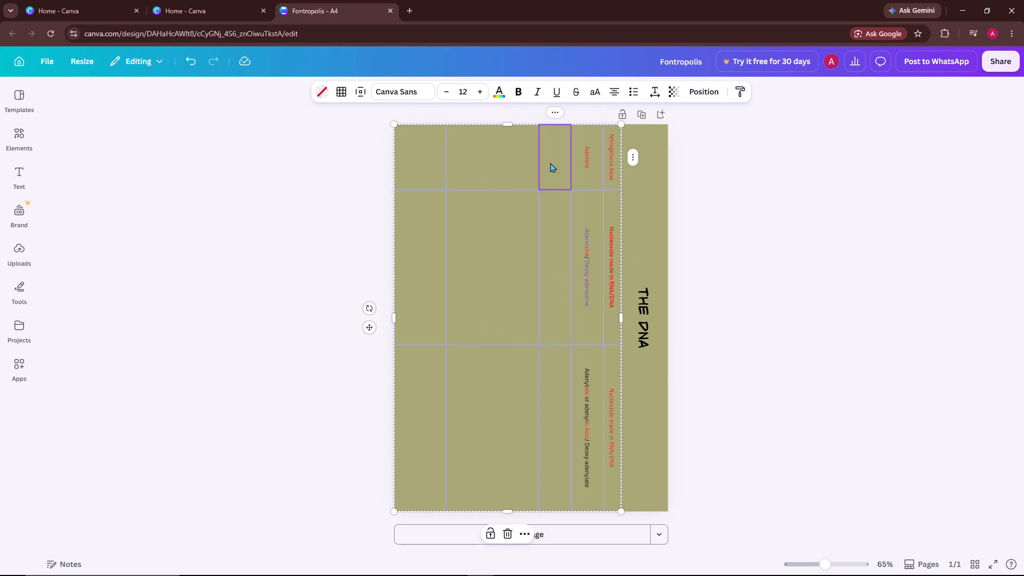
pyautogui.press('g')
pyautogui.write('ua')
pyautogui.write('ni')
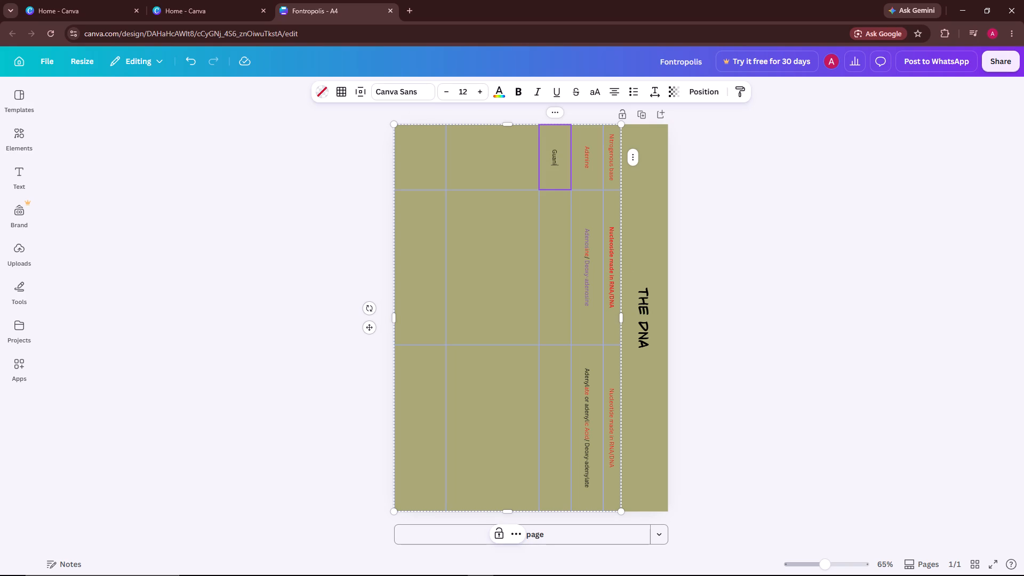
pyautogui.press('n')
pyautogui.press('e')
# Recolour "Guanine" in the nitrogenous base cell with the design's red.
pyautogui.moveTo(554, 147); pyautogui.dragTo(563, 169)
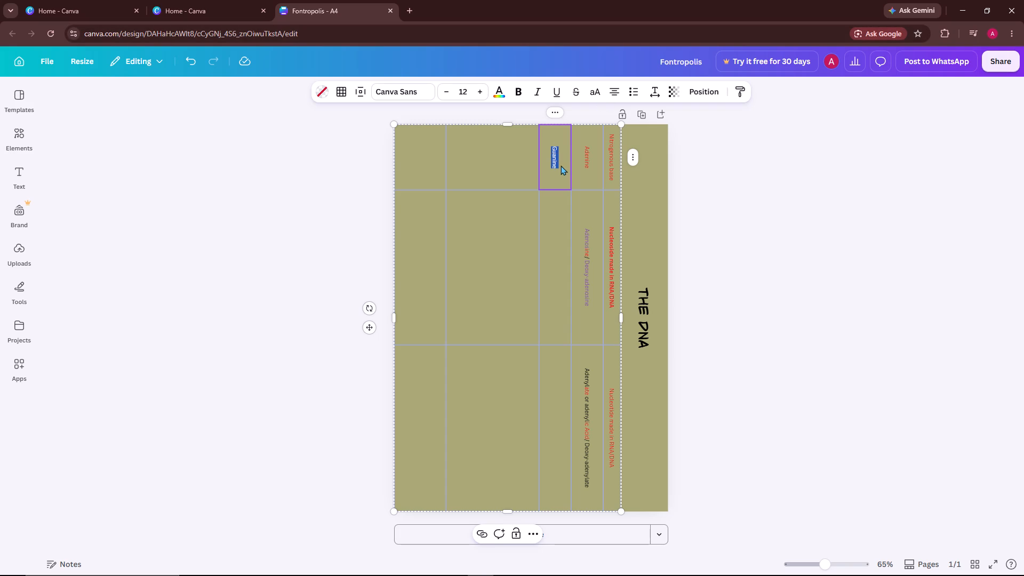
pyautogui.click(502, 88)
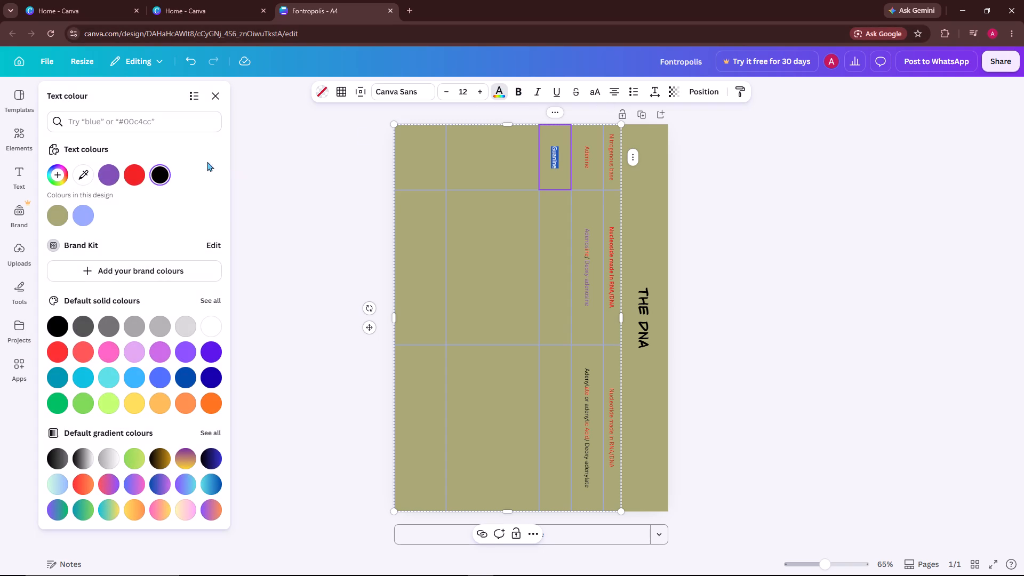
pyautogui.click(141, 171)
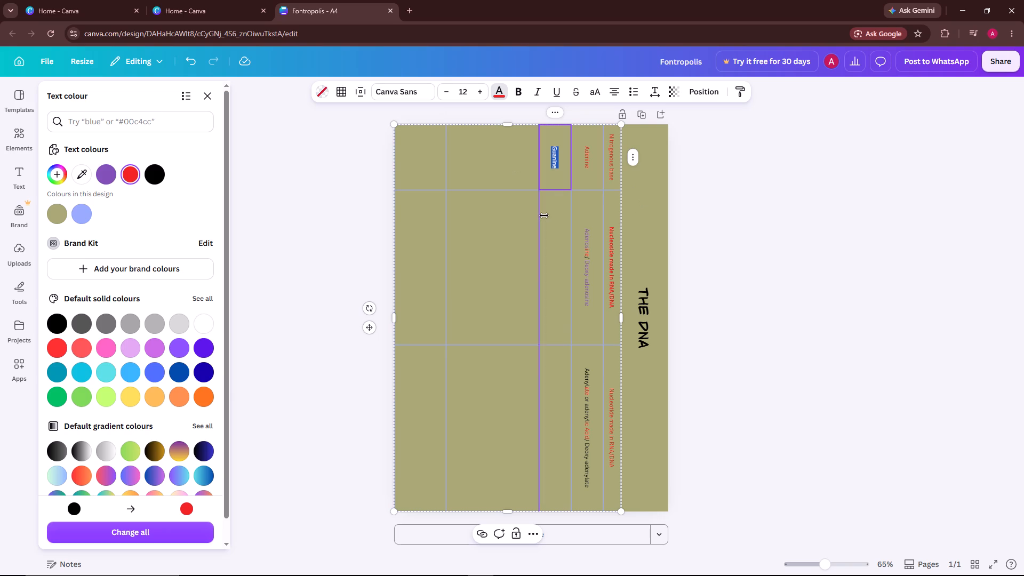
# Enter "Guanosine/ Deoxy-guanosine" in the nucleoside cell of the Guanine row.
pyautogui.click(545, 215)
pyautogui.click(549, 211)
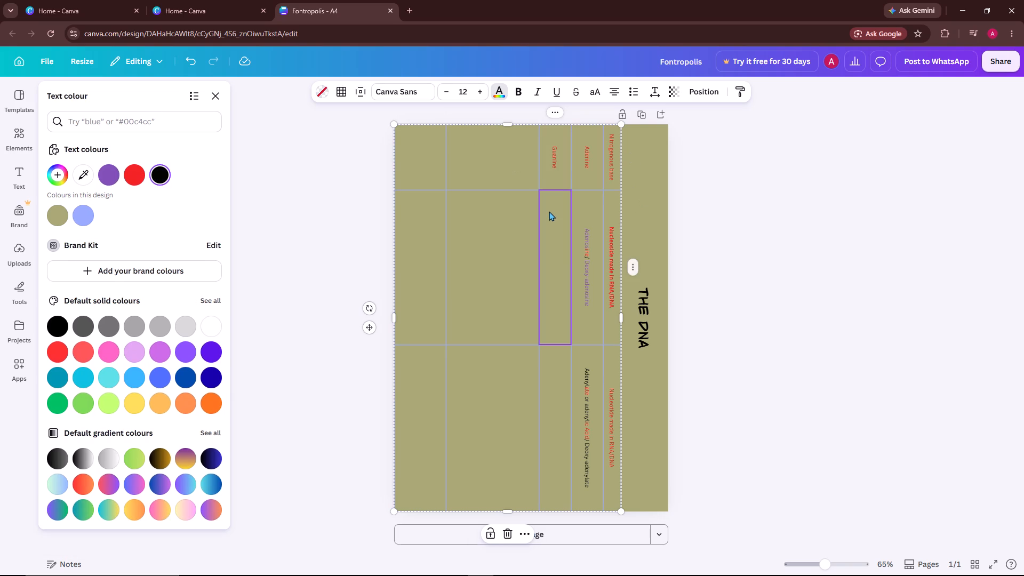
pyautogui.press('g')
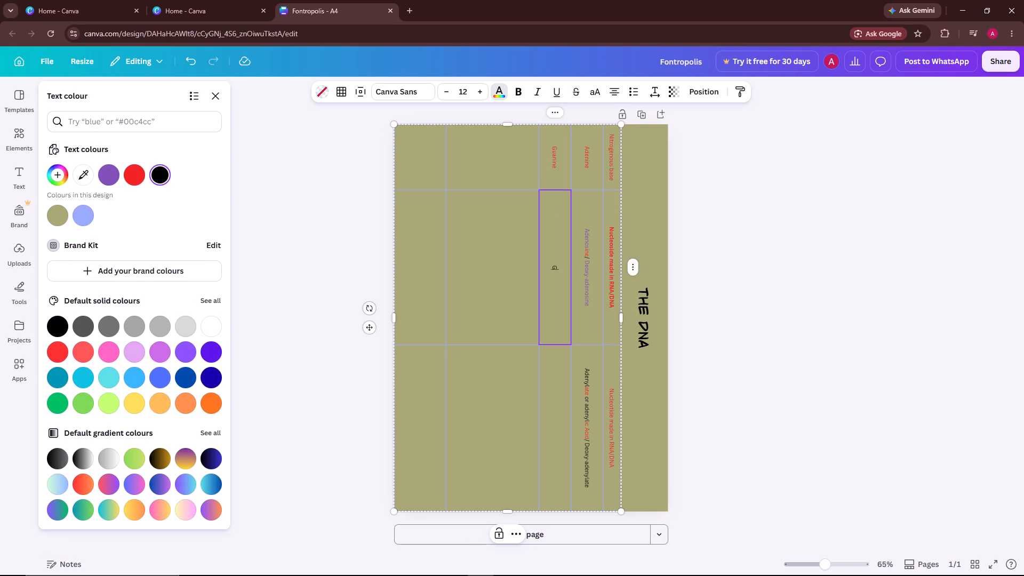
pyautogui.write('ua')
pyautogui.write('no')
pyautogui.write('sin')
pyautogui.press('e')
pyautogui.press('/')
pyautogui.press('space')
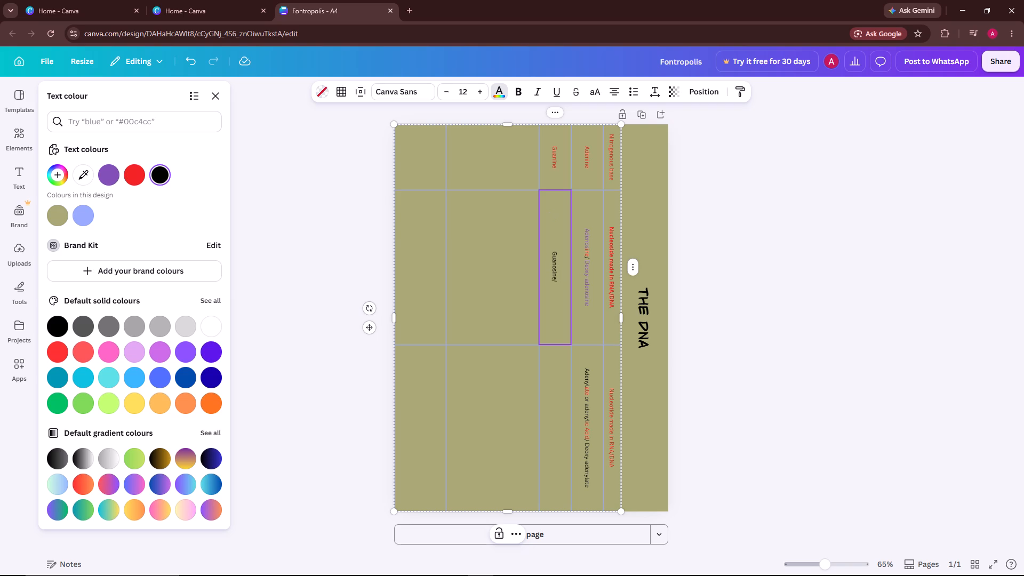
pyautogui.press('d')
pyautogui.write('eoxy')
pyautogui.press('-')
pyautogui.write('gu')
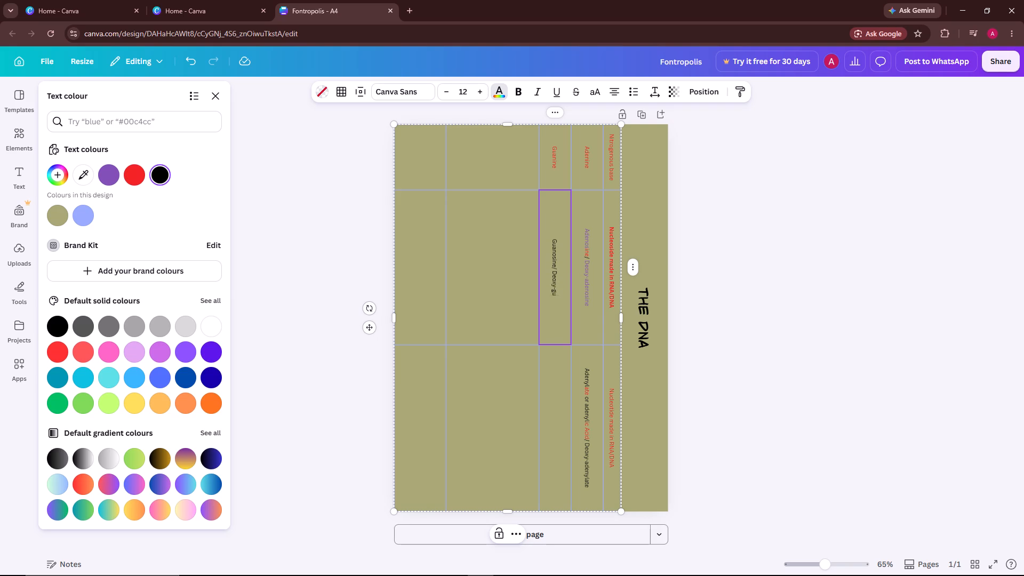
pyautogui.write('ano')
pyautogui.write('sin')
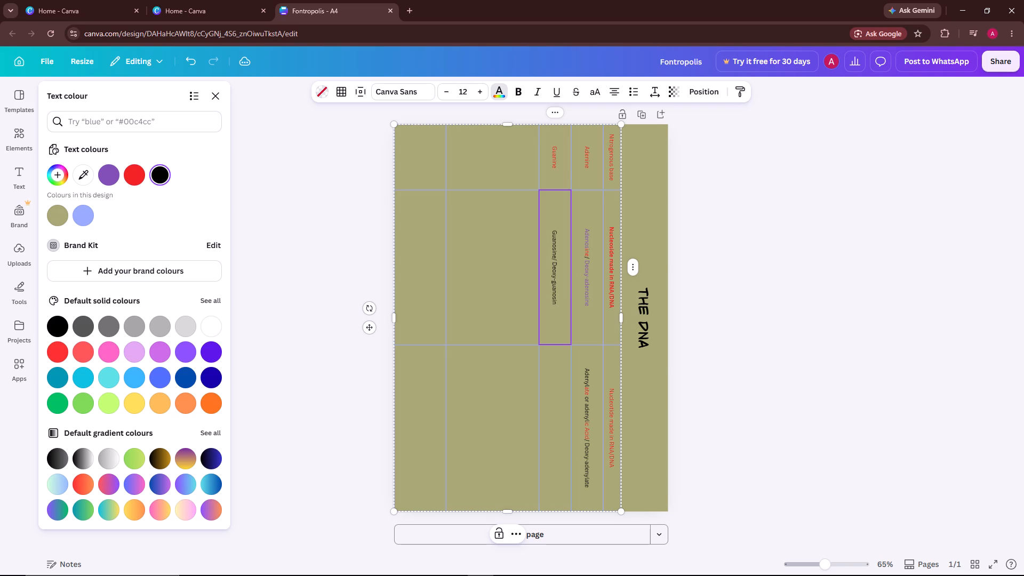
pyautogui.press('e')
# Recolour the whole "Guanosine/ Deoxy-guanosine" text with the design's purple and deselect the table.
pyautogui.moveTo(556, 228); pyautogui.dragTo(560, 304)
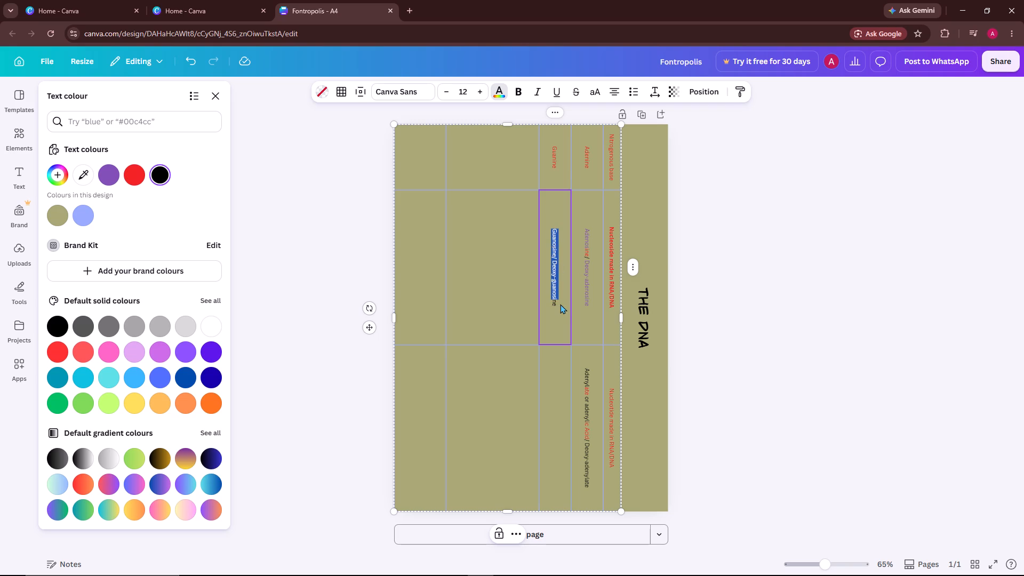
pyautogui.moveTo(560, 304); pyautogui.dragTo(560, 310)
pyautogui.click(114, 175)
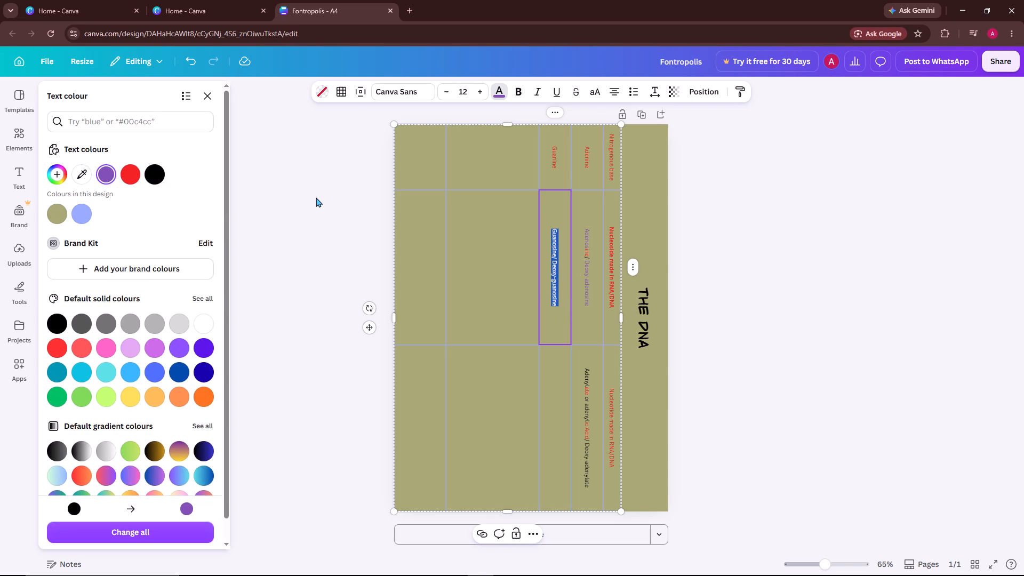
pyautogui.click(316, 197)
pyautogui.click(285, 188)
# Enter "Guanylate or guanylic Acid/Deoxy-Guanylate" in the nucleotide cell of the Guanine row.
pyautogui.click(563, 368)
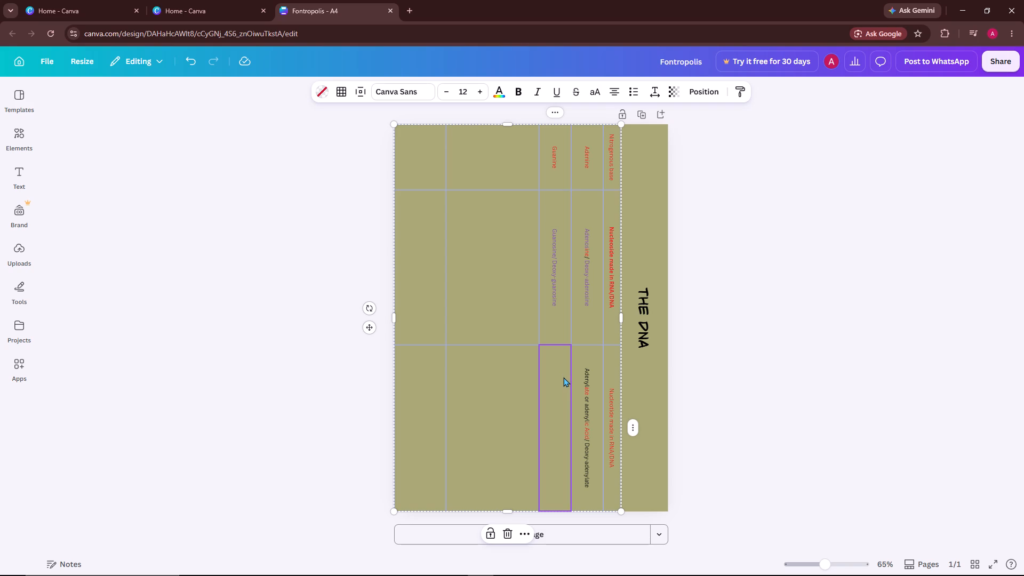
pyautogui.press('g')
pyautogui.write('ua')
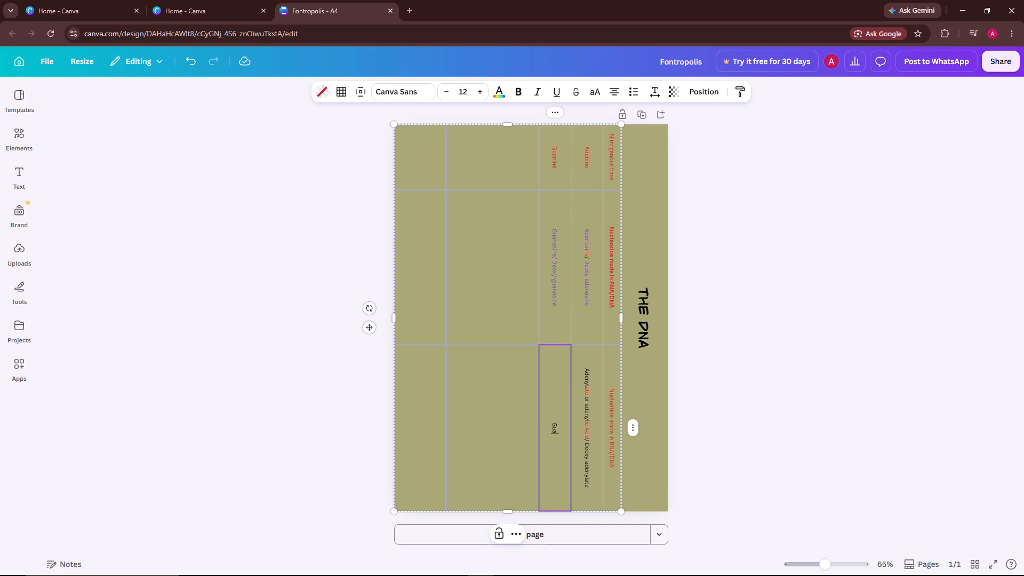
pyautogui.write('ny')
pyautogui.write('late')
pyautogui.press('space')
pyautogui.write('or')
pyautogui.press('space')
pyautogui.write('gua')
pyautogui.write('nu')
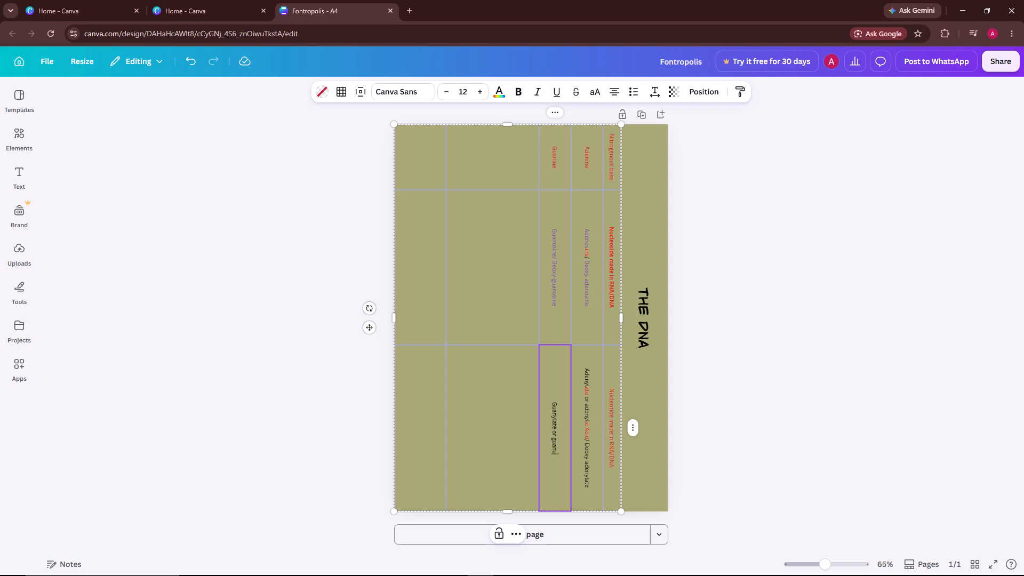
pyautogui.press('BackSpace')
pyautogui.write('ylic')
pyautogui.press('space')
pyautogui.write('cid')
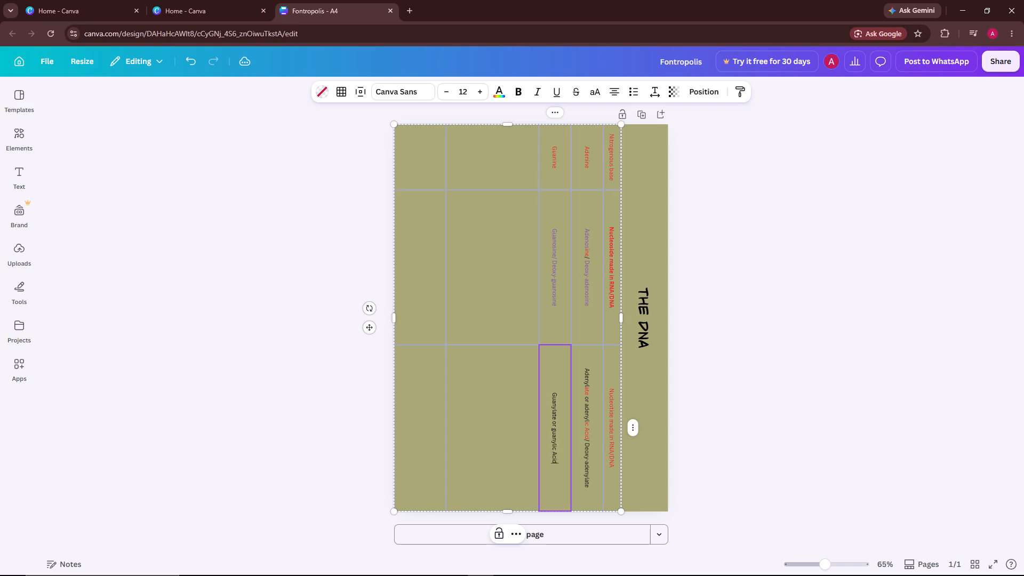
pyautogui.press('/')
pyautogui.press('d')
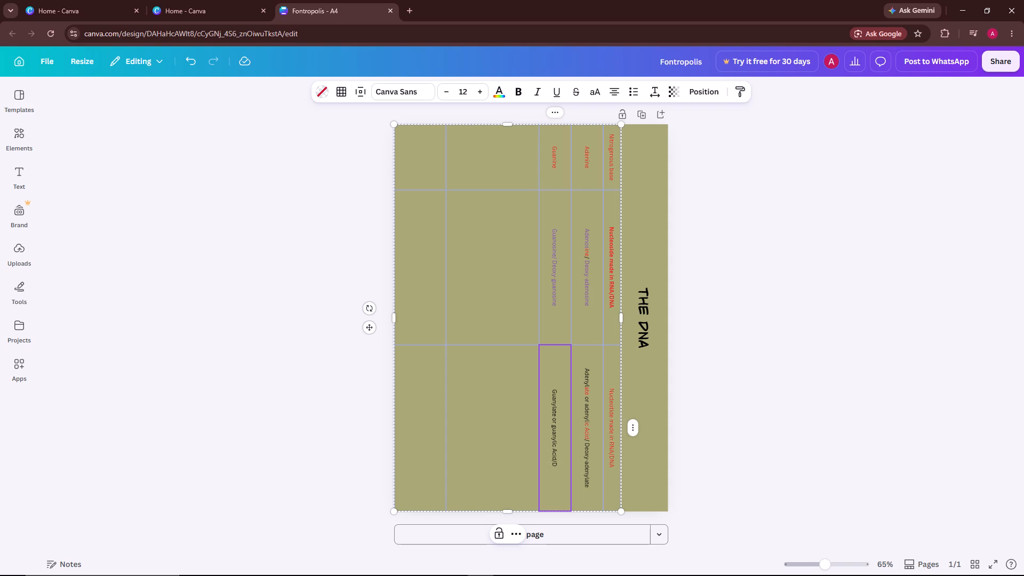
pyautogui.write('eox')
pyautogui.press('y')
pyautogui.press('-')
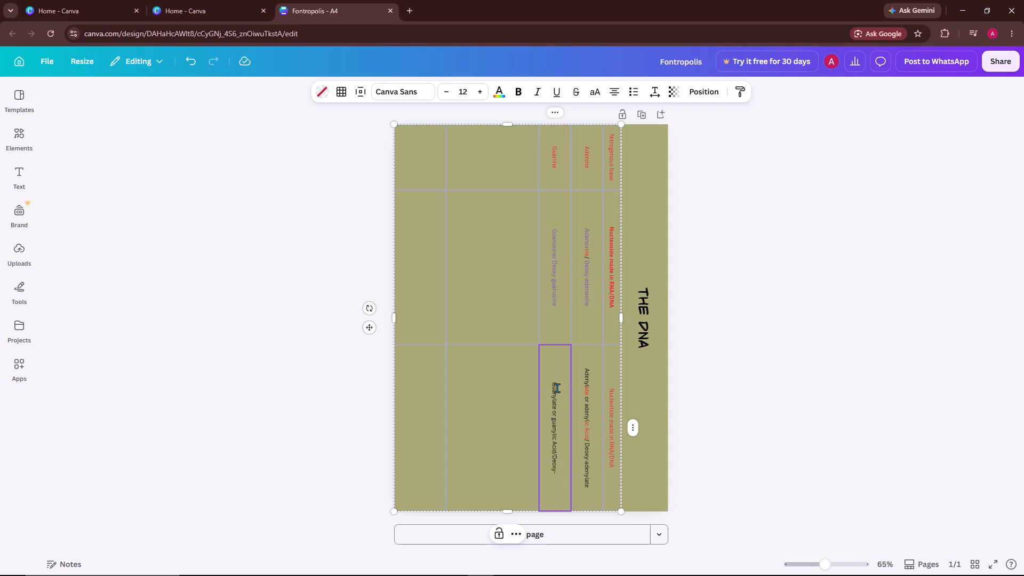
pyautogui.press('g')
pyautogui.write('ua')
pyautogui.write('ny')
pyautogui.write('late')
# Insert another row at the divider between the two empty rows, adjusting the empty rows so the sideways table ends at the page edge.
pyautogui.moveTo(446, 285); pyautogui.dragTo(466, 271)
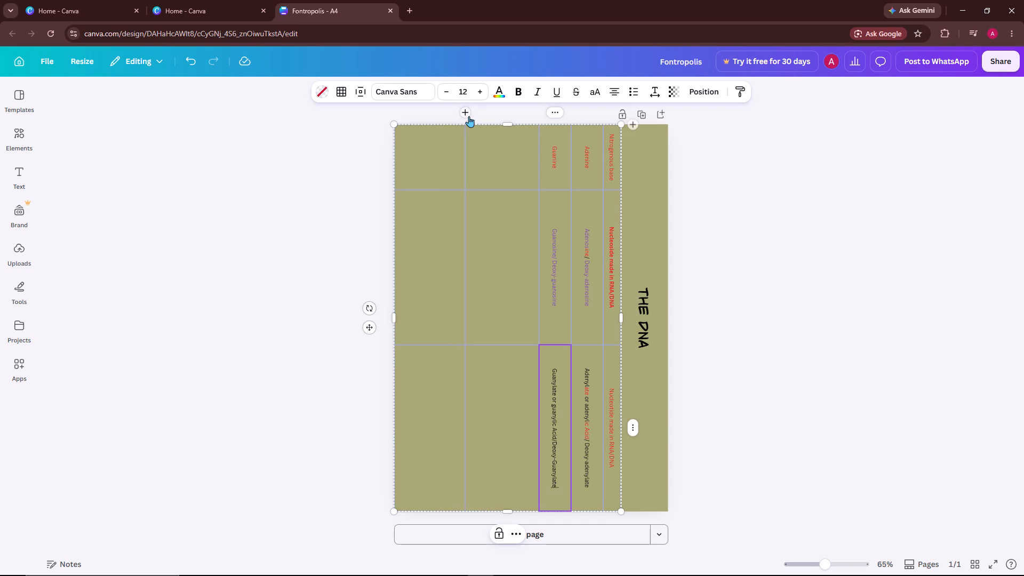
pyautogui.click(468, 113)
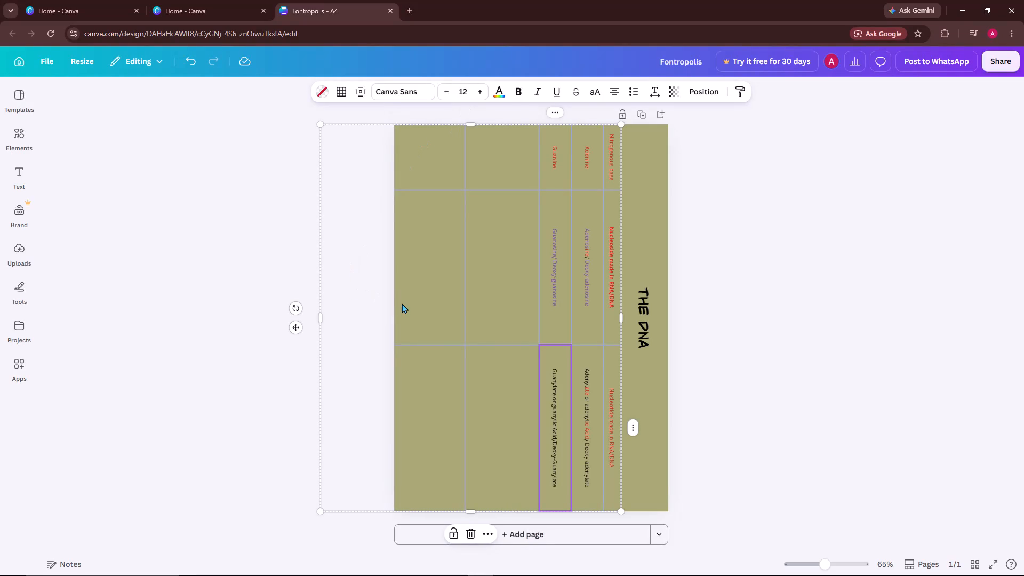
pyautogui.moveTo(394, 313); pyautogui.dragTo(442, 264)
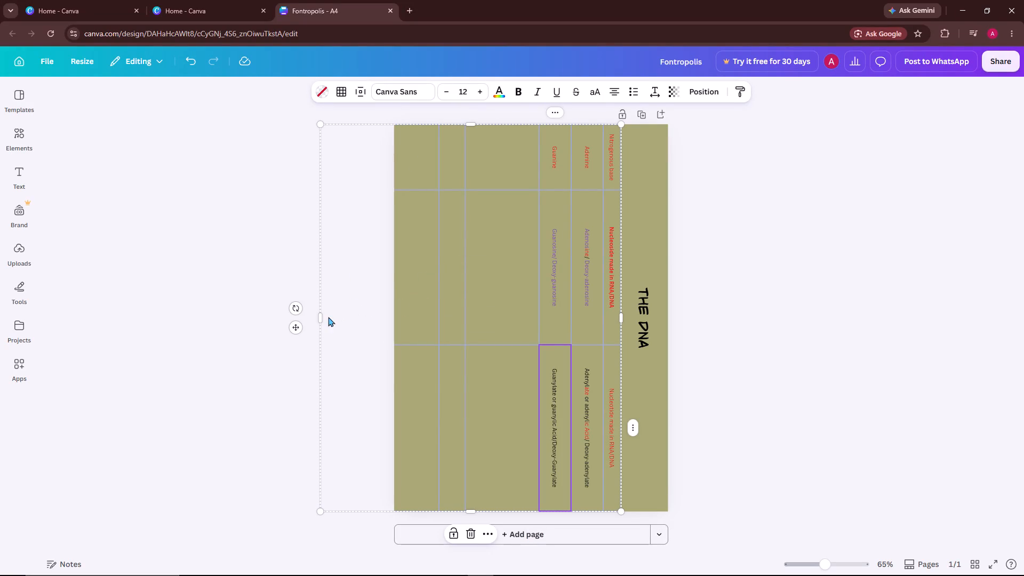
pyautogui.moveTo(316, 325); pyautogui.dragTo(389, 270)
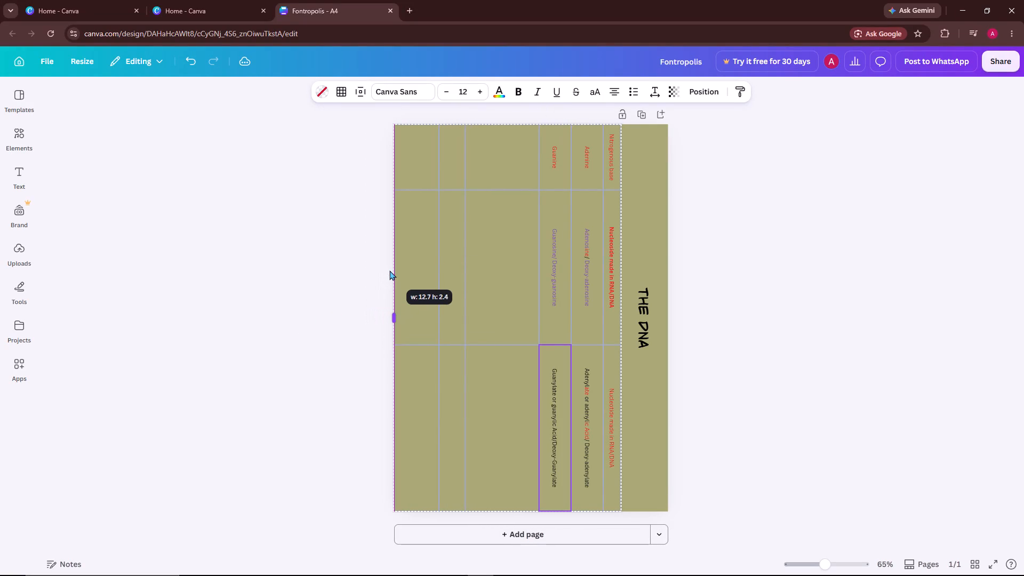
# Align the sideways table to the page edge and narrow the empty row beside Guanine to match the filled rows.
pyautogui.moveTo(389, 270); pyautogui.dragTo(393, 276)
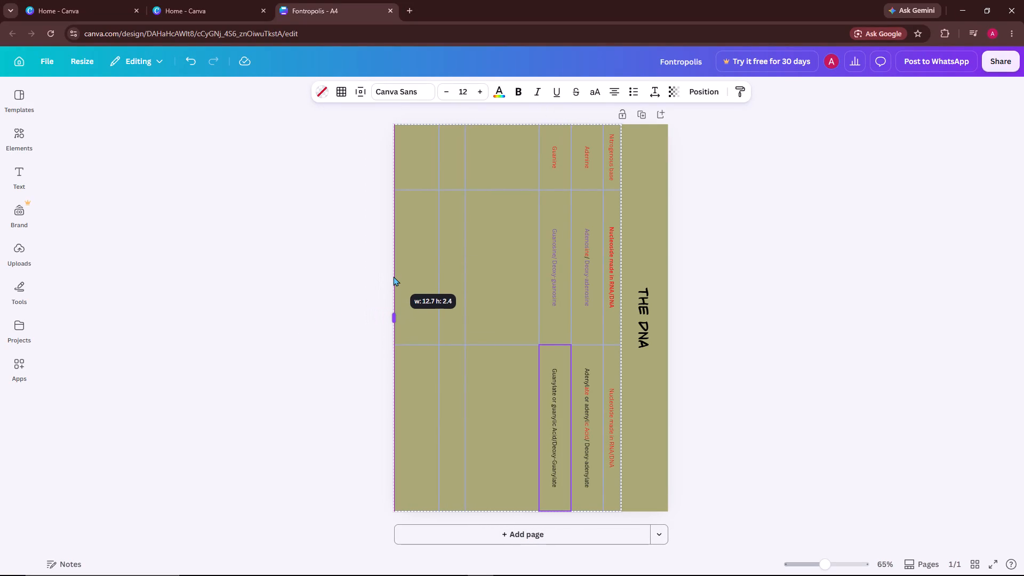
pyautogui.moveTo(393, 276); pyautogui.dragTo(391, 300)
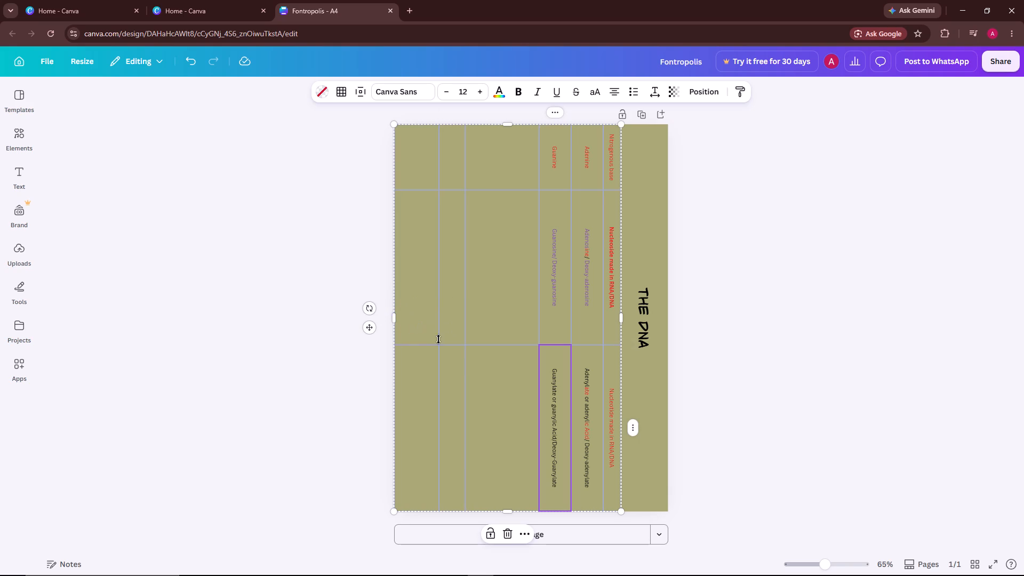
pyautogui.click(462, 319)
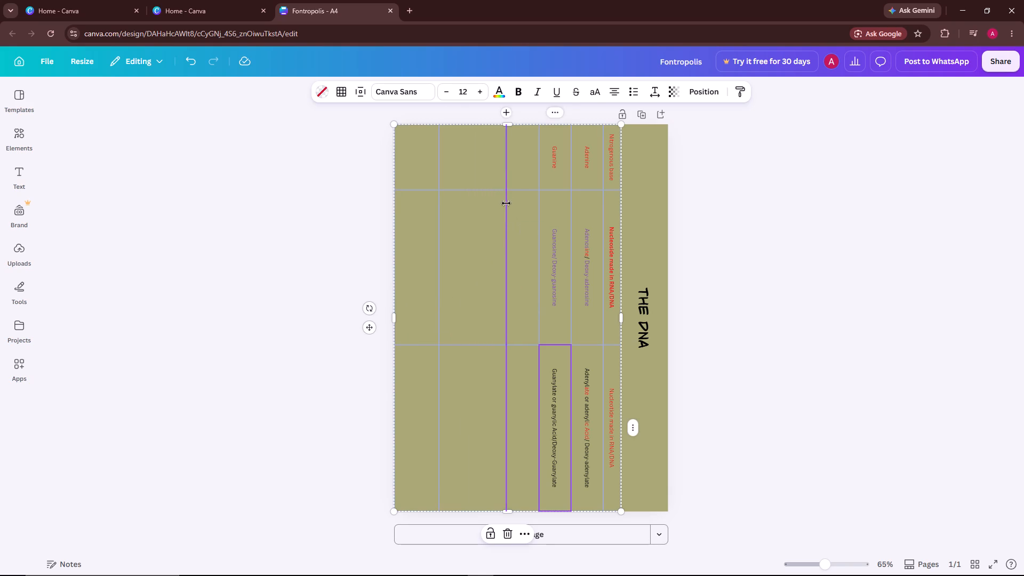
# Enter "Thymine" in the nitrogenous base cell of the row following Guanine.
pyautogui.click(525, 164)
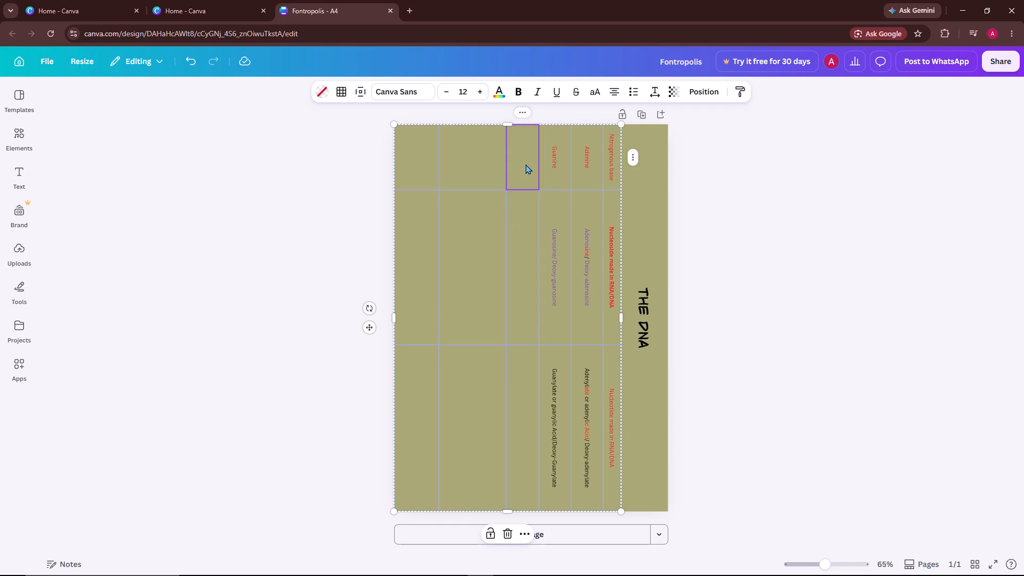
pyautogui.press('t')
pyautogui.press('h')
pyautogui.write('ymi')
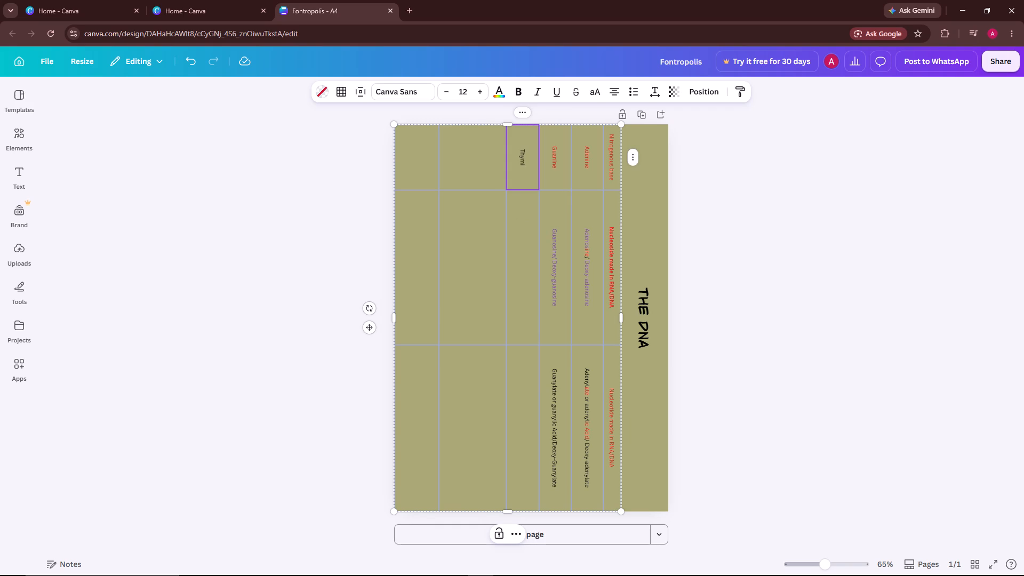
pyautogui.write('ne')
# Enter "Thymidine/Deoxy-thymidine" in the nucleoside cell of the Thymine row.
pyautogui.click(529, 221)
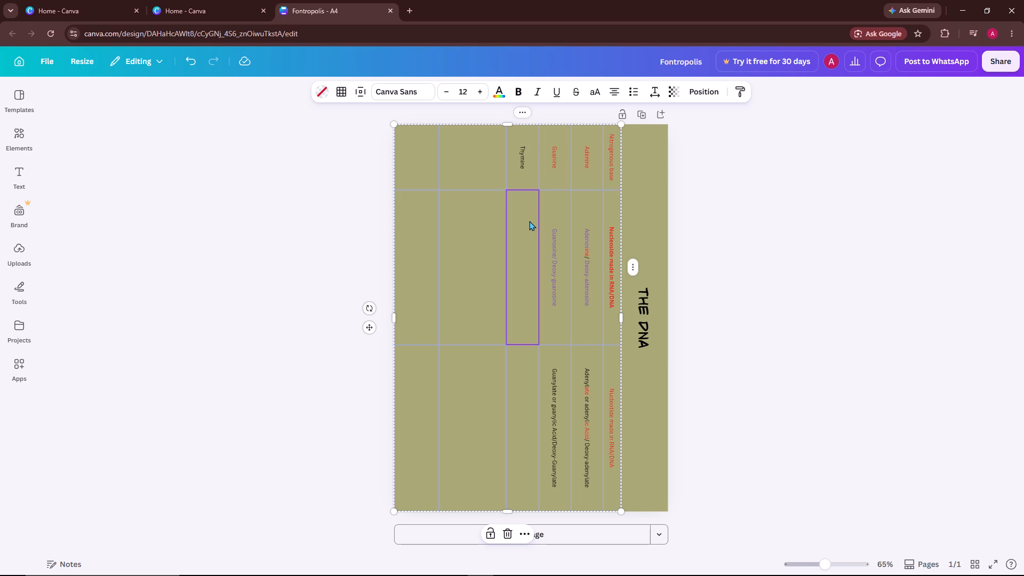
pyautogui.press('t')
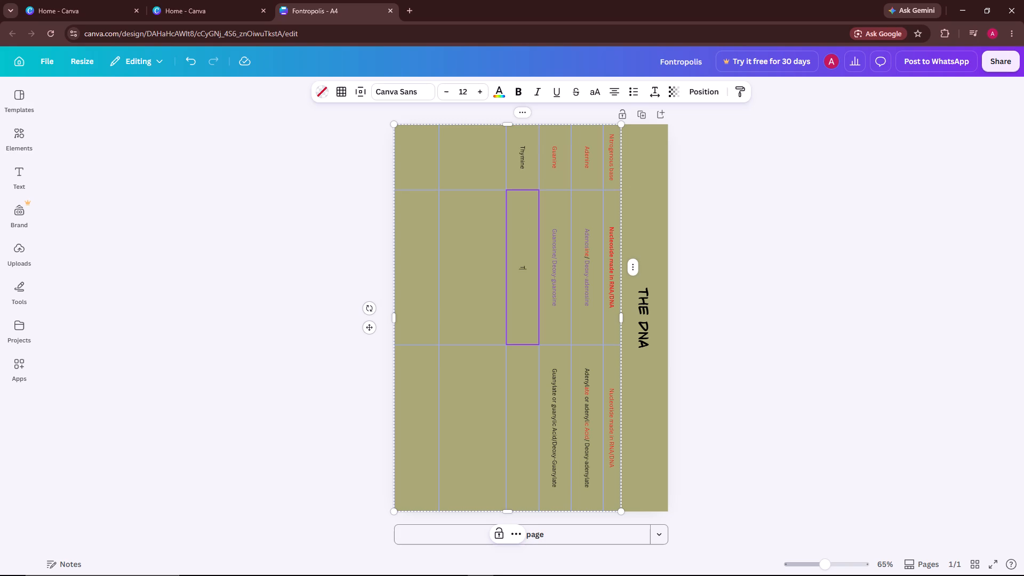
pyautogui.press('h')
pyautogui.write('ymi')
pyautogui.press('d')
pyautogui.write('in')
pyautogui.press('e')
pyautogui.press('/')
pyautogui.press('d')
pyautogui.write('eoxy')
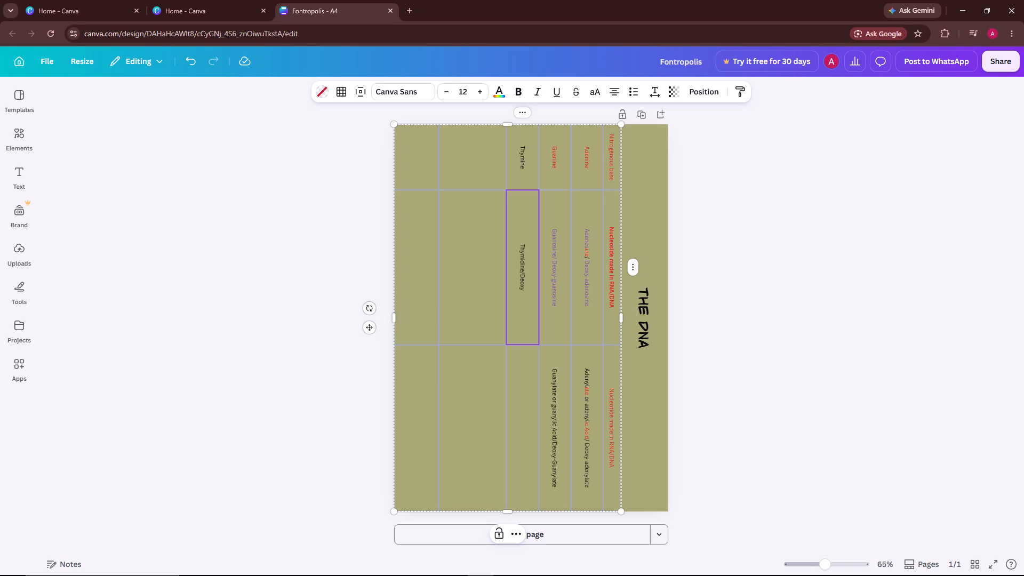
pyautogui.press('-')
pyautogui.write('thy')
pyautogui.write('midi')
pyautogui.write('ne')
# Recolour the whole "Thymidine/Deoxy-thymidine" text with the design's purple.
pyautogui.moveTo(521, 229); pyautogui.dragTo(530, 305)
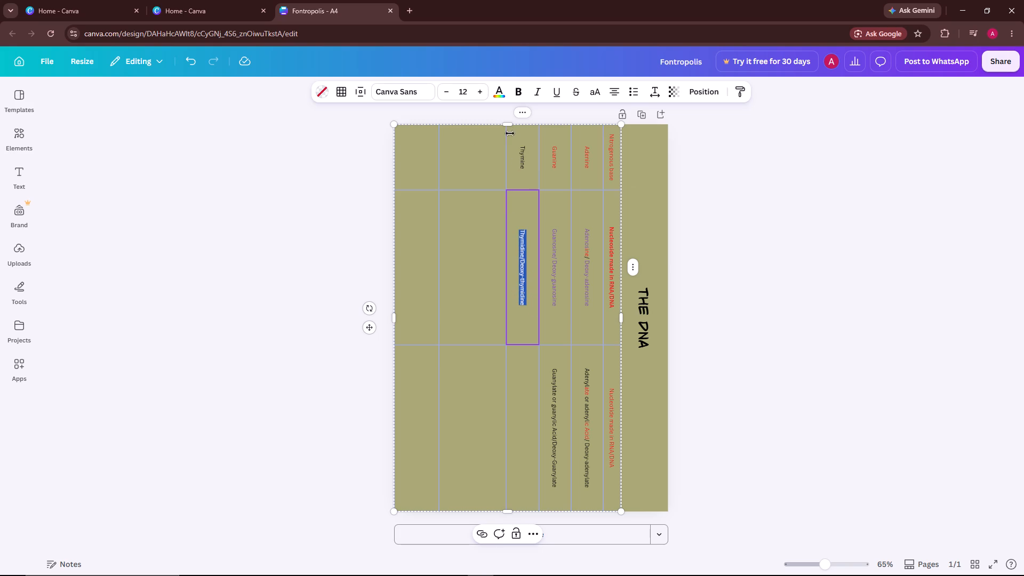
pyautogui.click(503, 96)
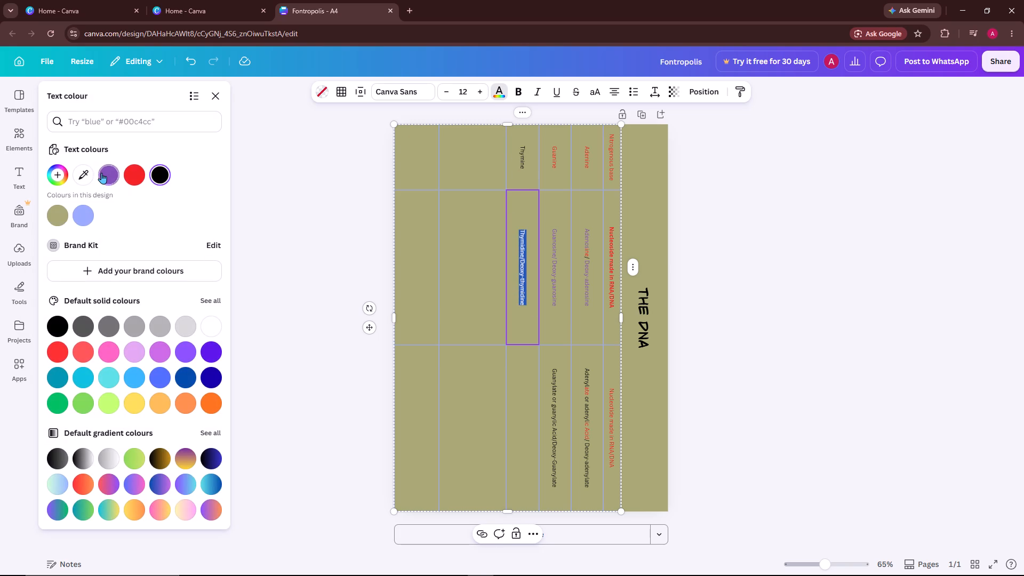
pyautogui.click(103, 173)
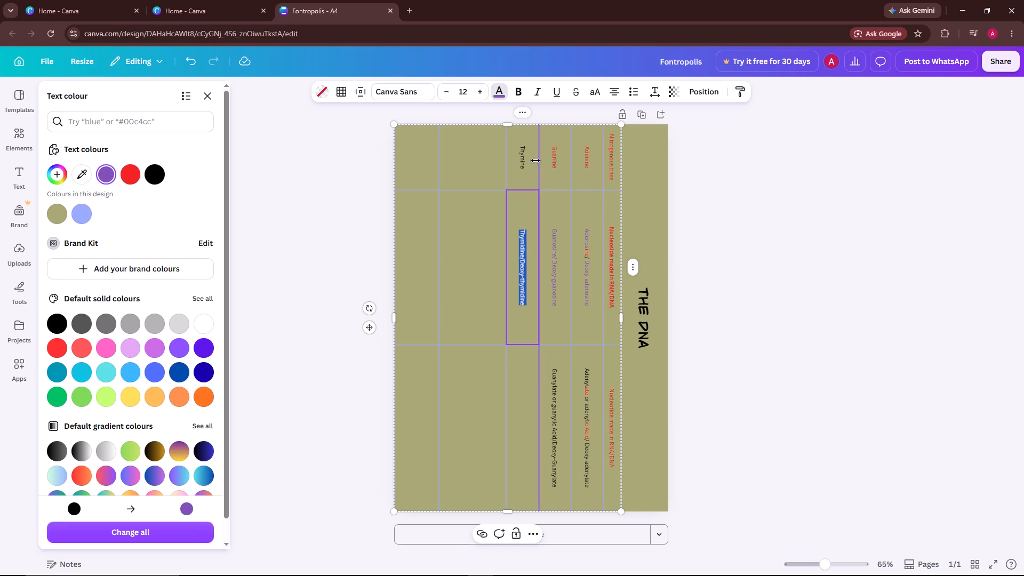
# Recolour the "Thymine" base name with the design's red and close the colour choices.
pyautogui.click(526, 142)
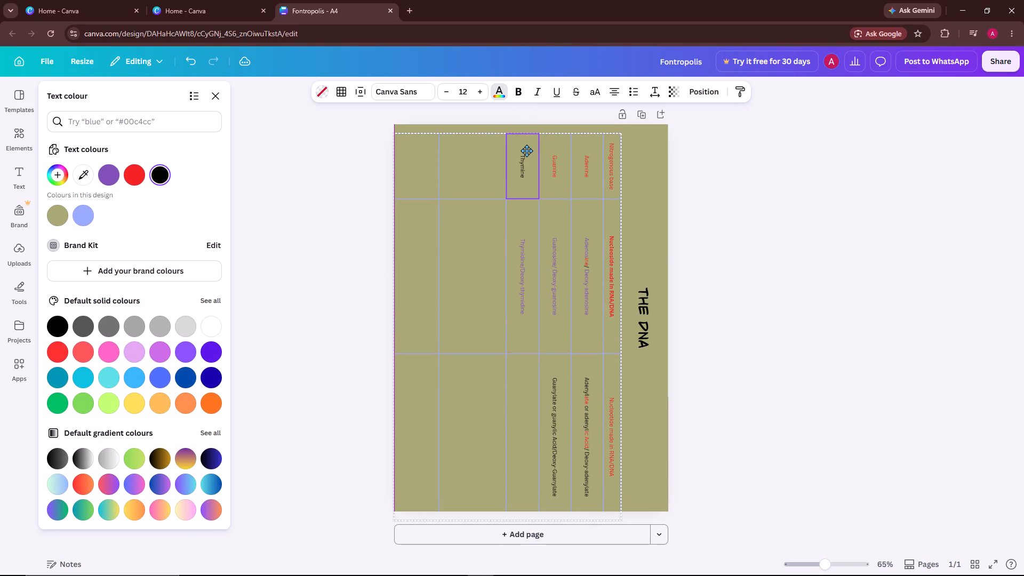
pyautogui.click(526, 143)
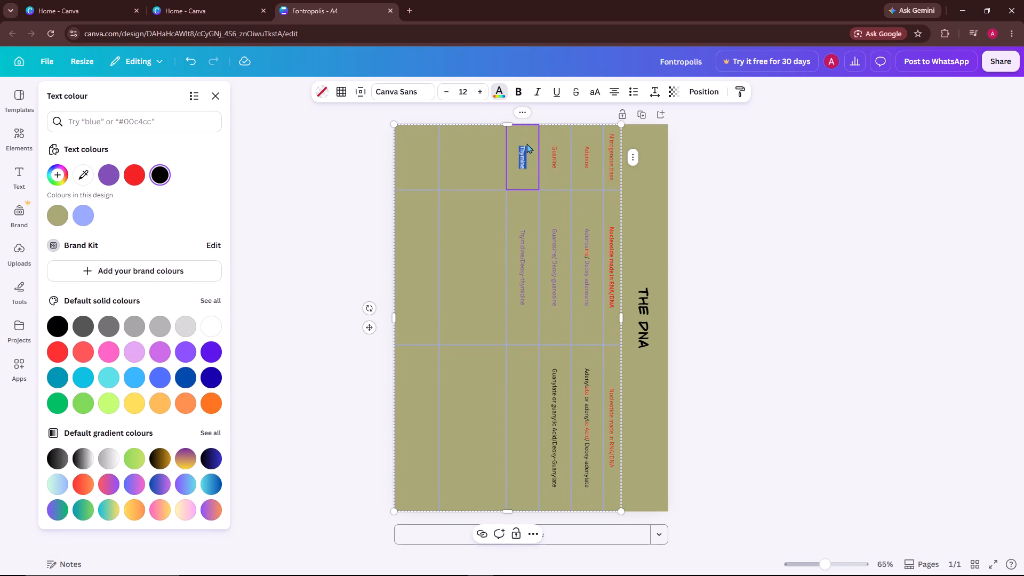
pyautogui.click(526, 143)
pyautogui.click(526, 143)
pyautogui.click(137, 174)
pyautogui.doubleClick(264, 190)
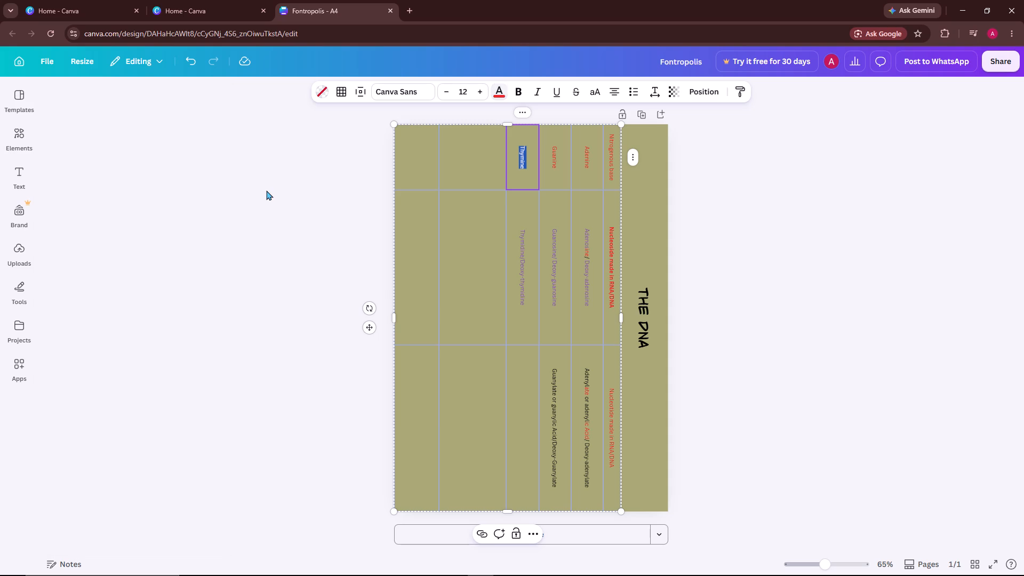
# Enter "Thymidylate or Thymidylic Acid/Deoxy-Thymidylate" in the nucleotide cell of the Thymine row and deselect the table.
pyautogui.click(511, 358)
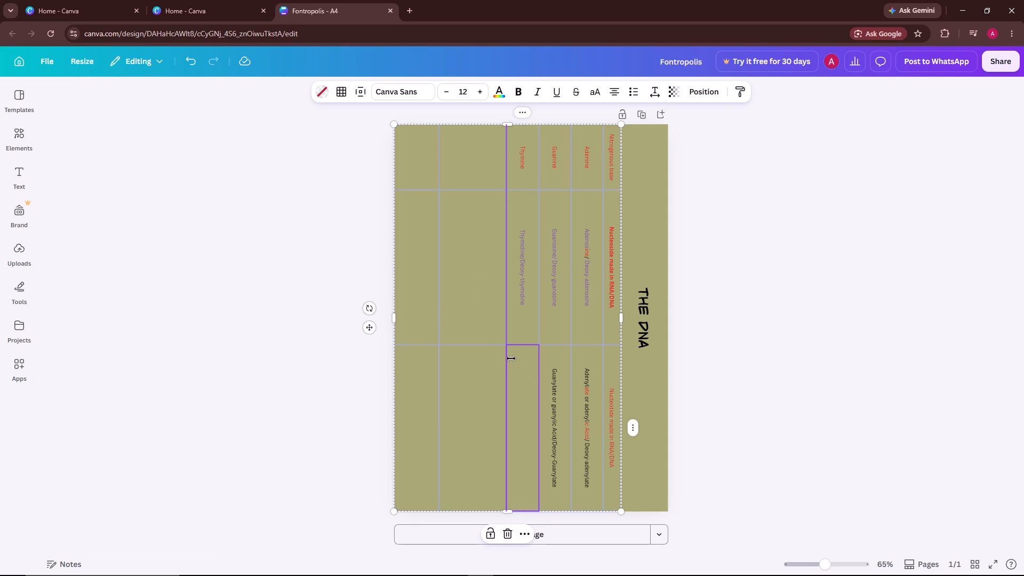
pyautogui.press('t')
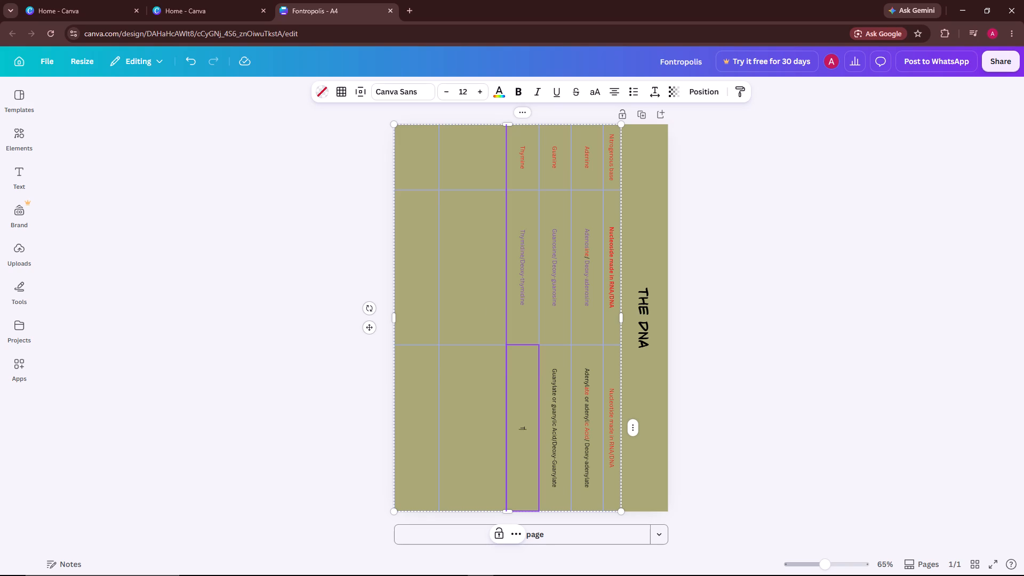
pyautogui.press('h')
pyautogui.press('y')
pyautogui.write('mi')
pyautogui.press('d')
pyautogui.press('y')
pyautogui.write('lat')
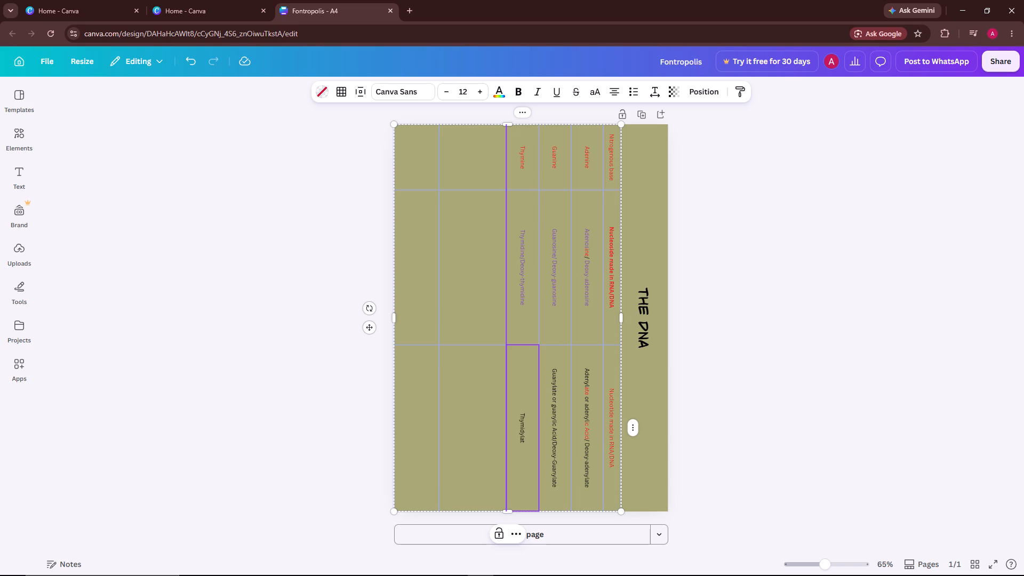
pyautogui.write('e or')
pyautogui.press('space')
pyautogui.press('t')
pyautogui.write('hy')
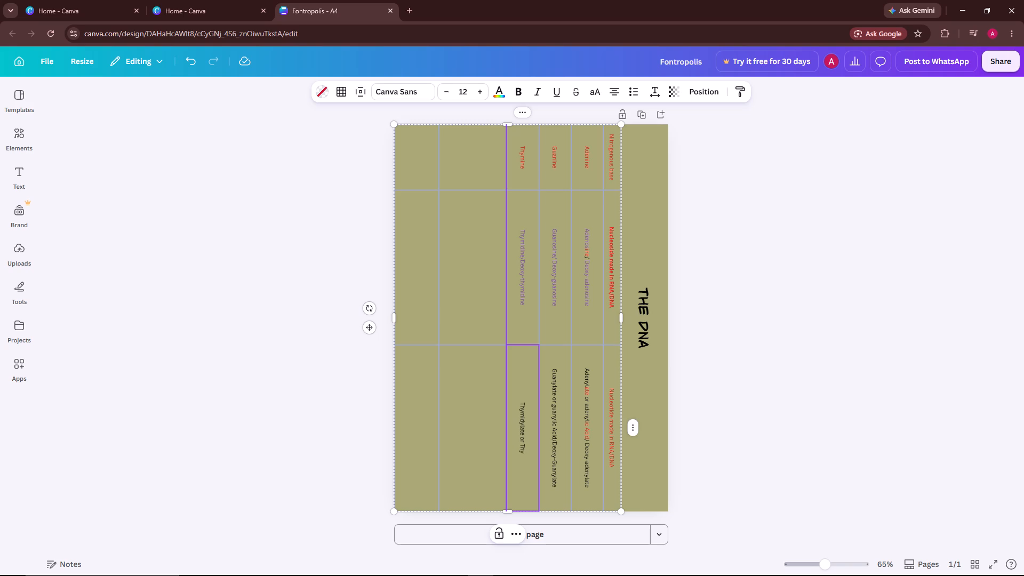
pyautogui.write('mi')
pyautogui.write('dy')
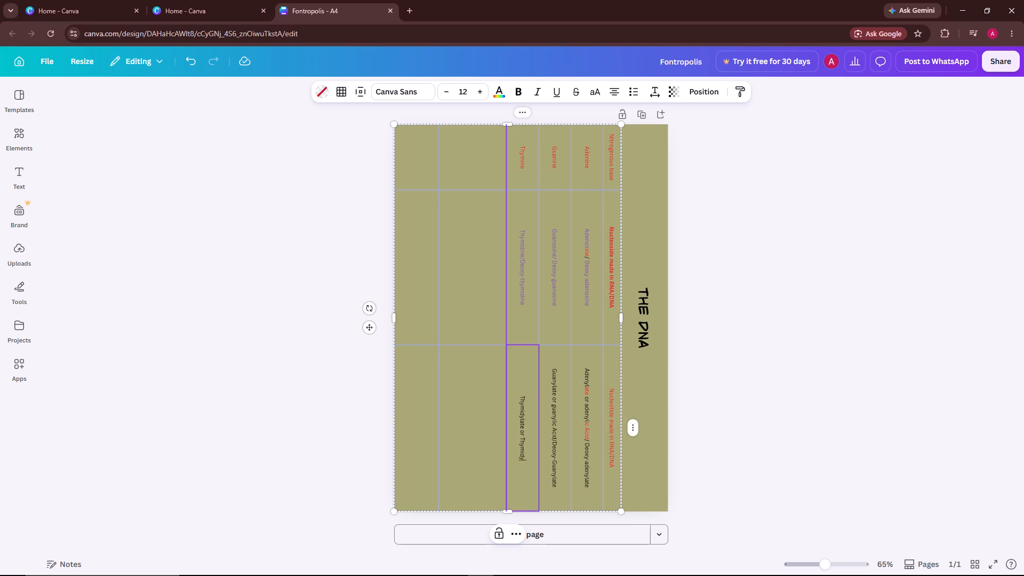
pyautogui.write('lic')
pyautogui.press('space')
pyautogui.write('cid')
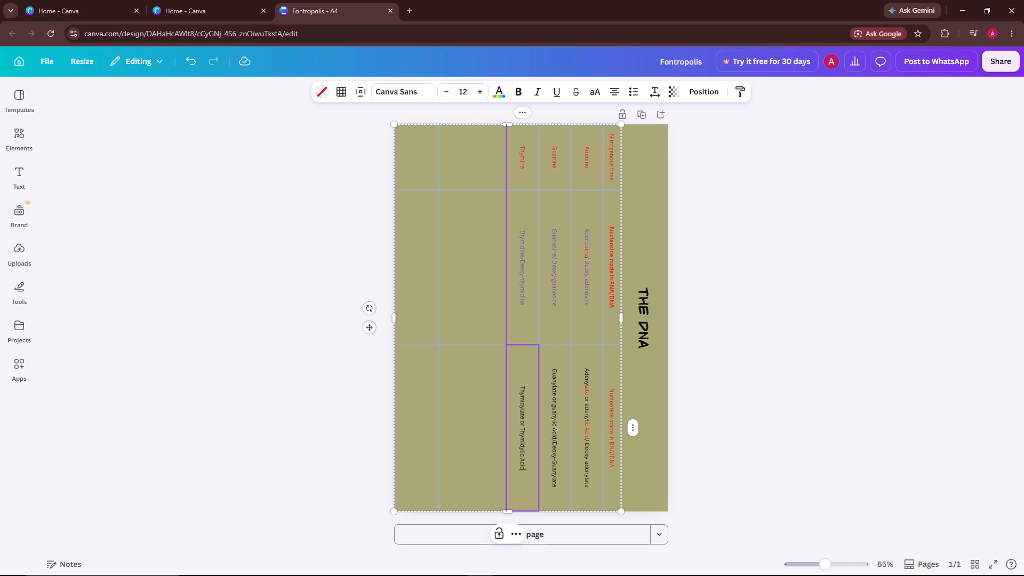
pyautogui.press('/')
pyautogui.press('d')
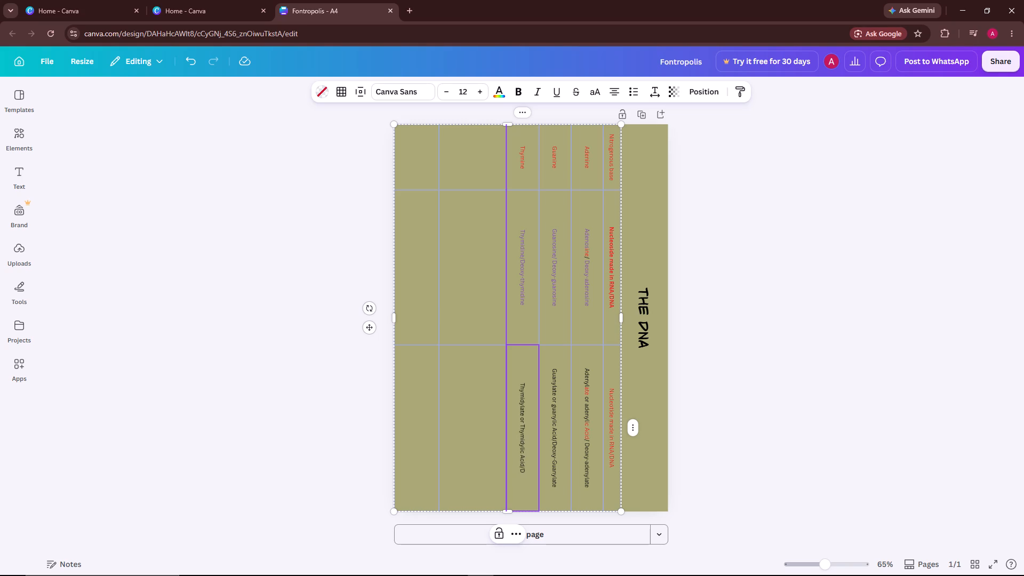
pyautogui.write('eoxy')
pyautogui.press('-')
pyautogui.press('t')
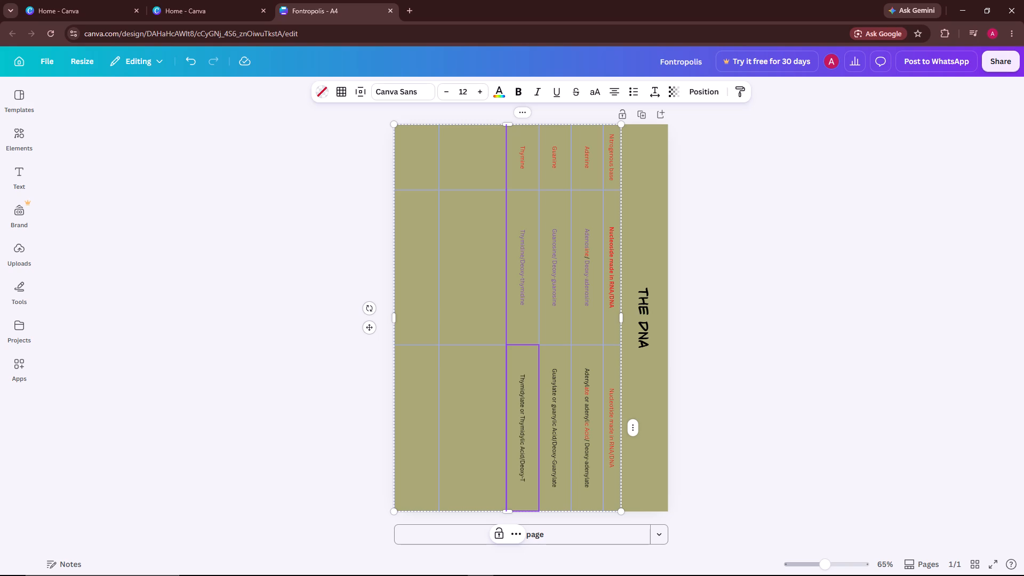
pyautogui.press('h')
pyautogui.press('y')
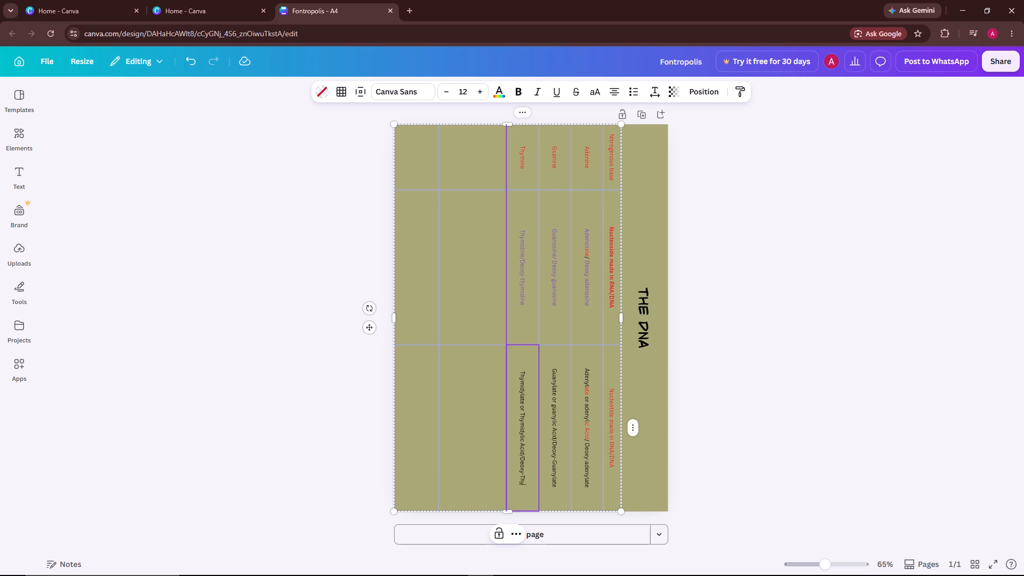
pyautogui.write('mi')
pyautogui.press('d')
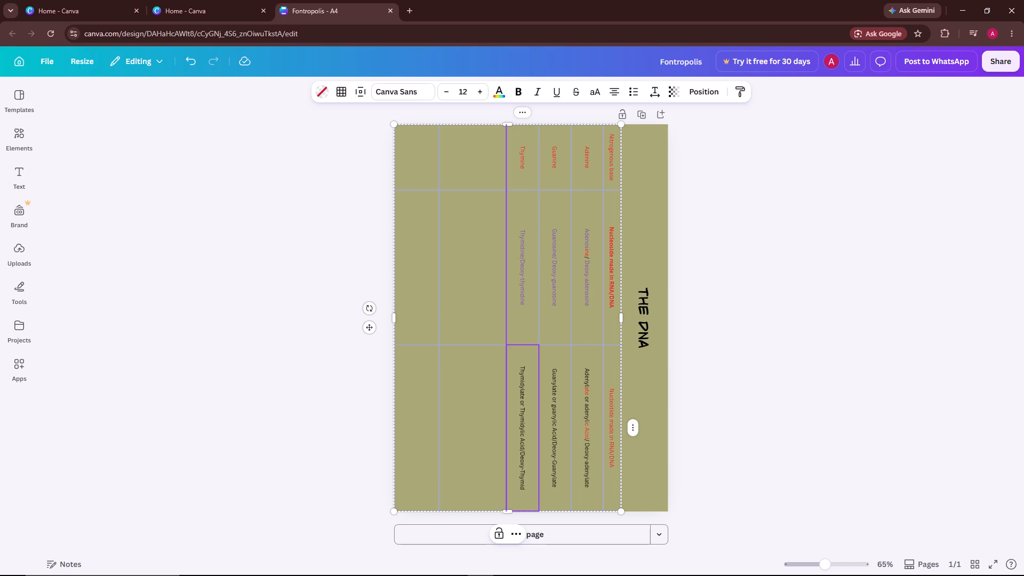
pyautogui.press('y')
pyautogui.write('lat')
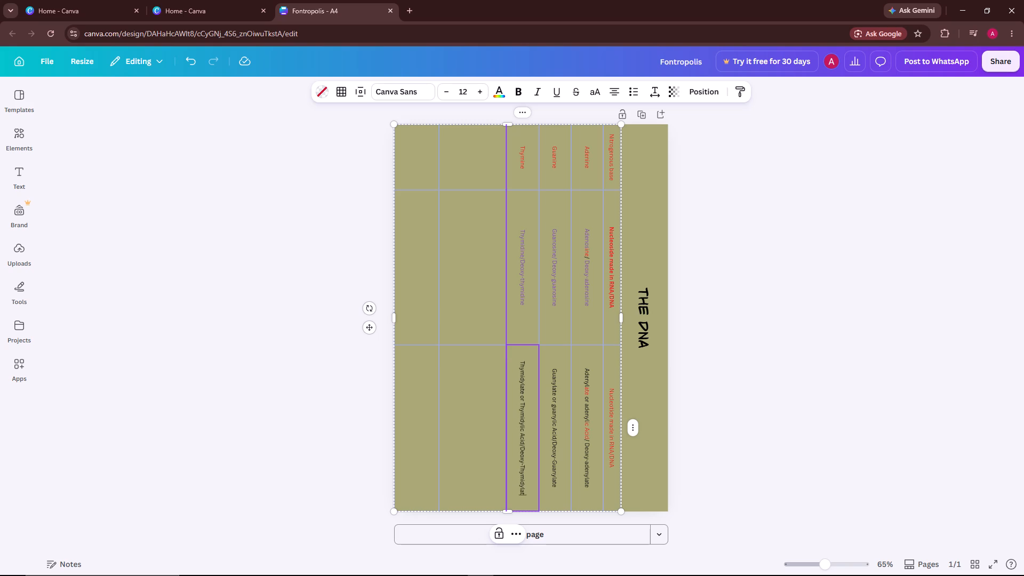
pyautogui.press('e')
pyautogui.click(779, 322)
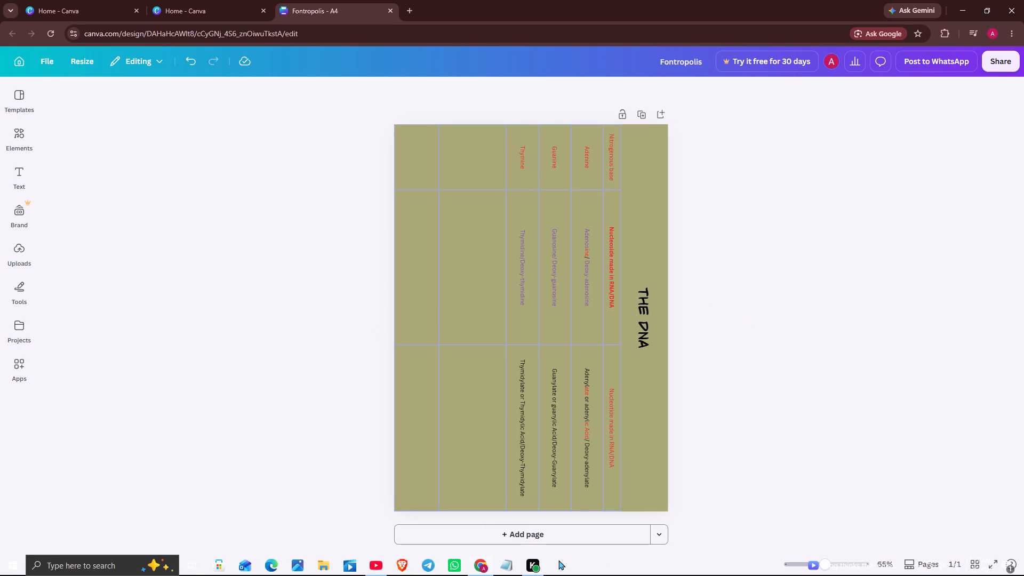